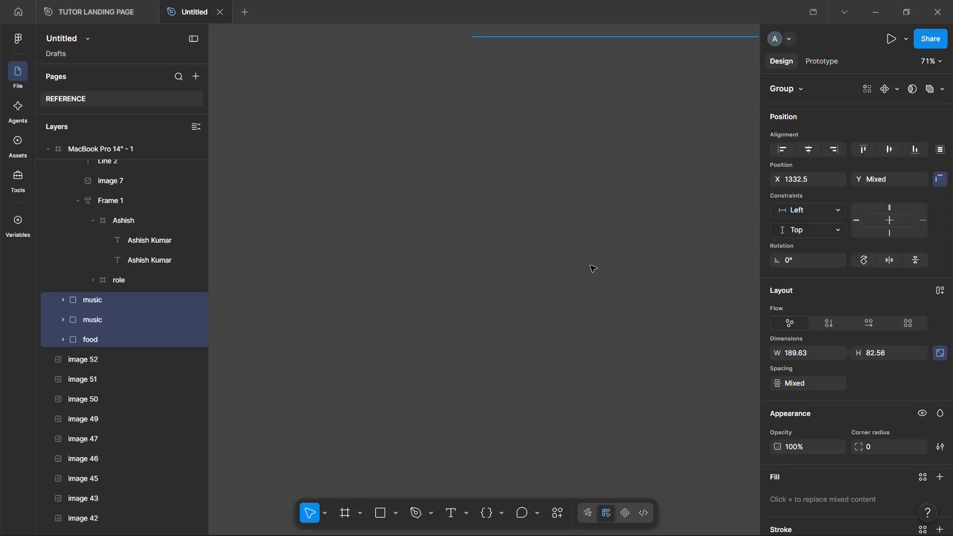
# Undo the last three edits to the music and food groups, including their resizing, and clear the selection.
pyautogui.scroll(4, 590, 266)
pyautogui.scroll(-4, 590, 266)
pyautogui.scroll(4, 590, 266)
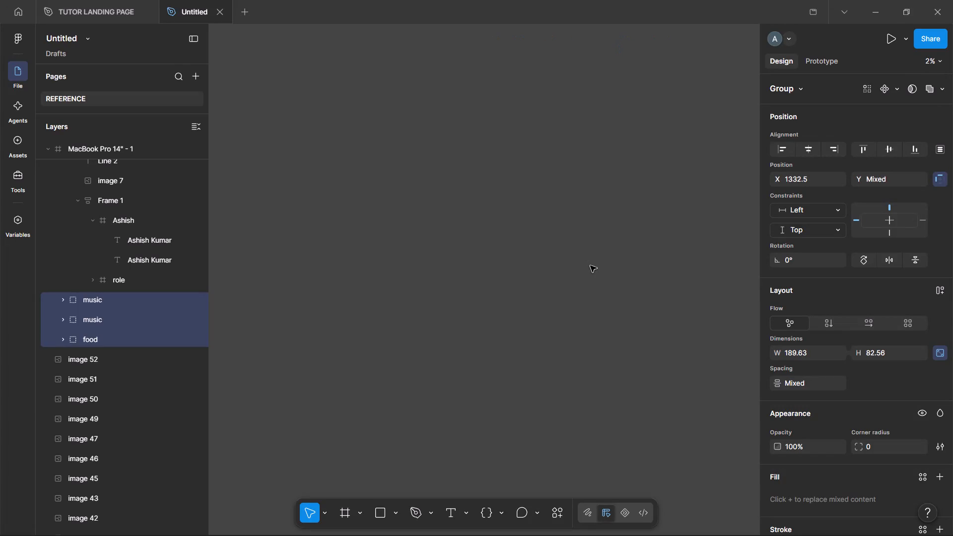
pyautogui.hotkey('ctrl', 'z')
pyautogui.hotkey('ctrl', 'z')
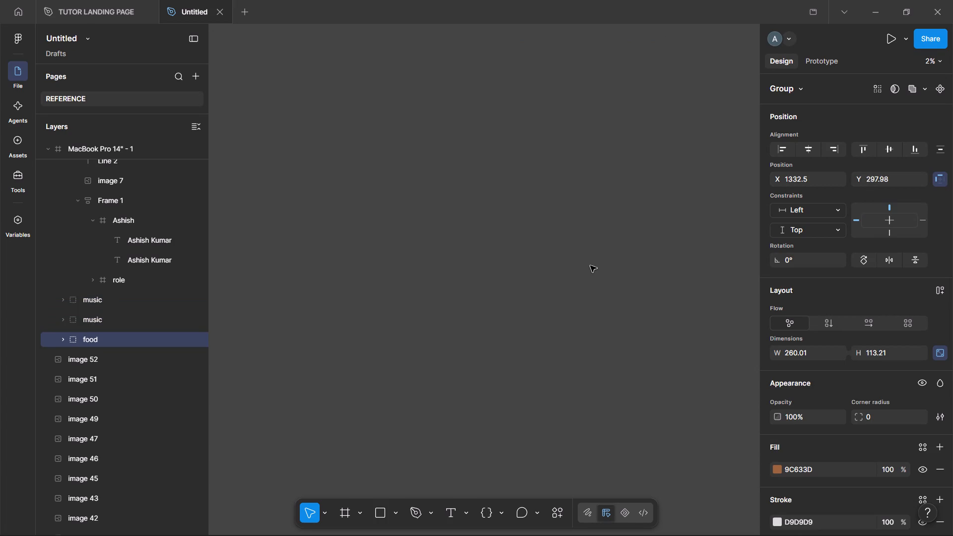
pyautogui.hotkey('ctrl', 'z')
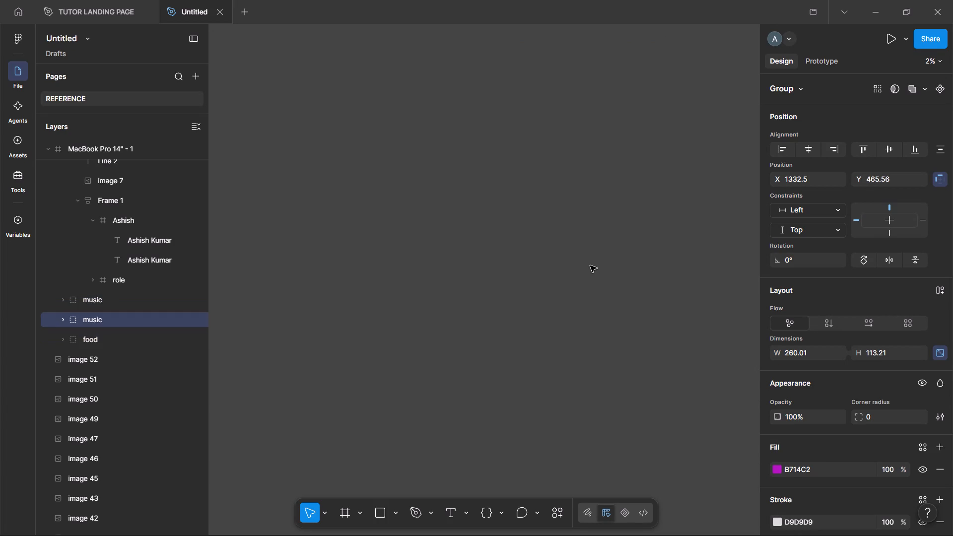
pyautogui.click(544, 201)
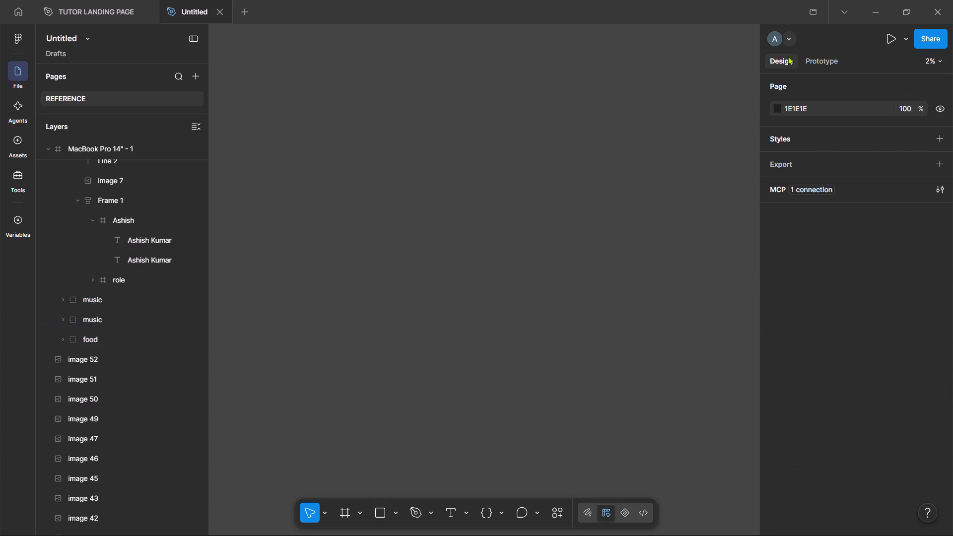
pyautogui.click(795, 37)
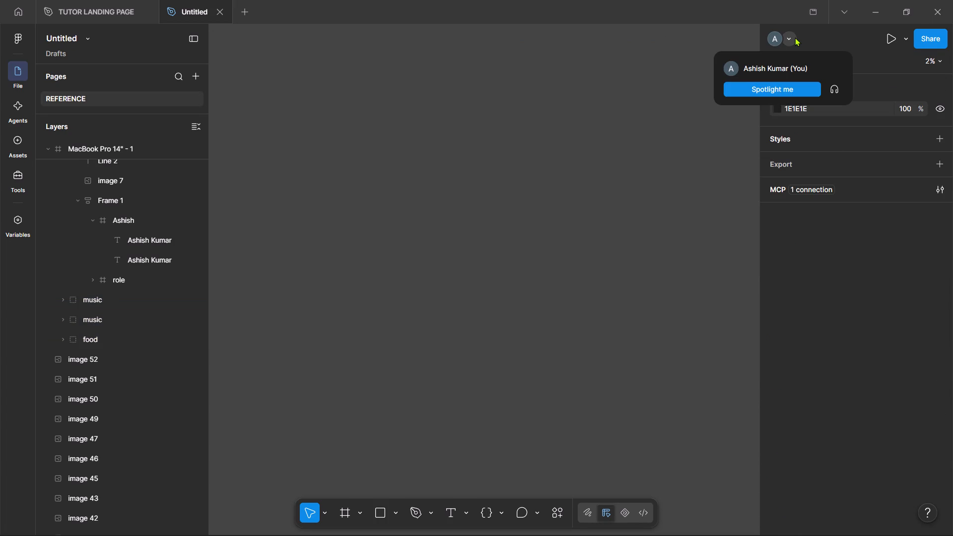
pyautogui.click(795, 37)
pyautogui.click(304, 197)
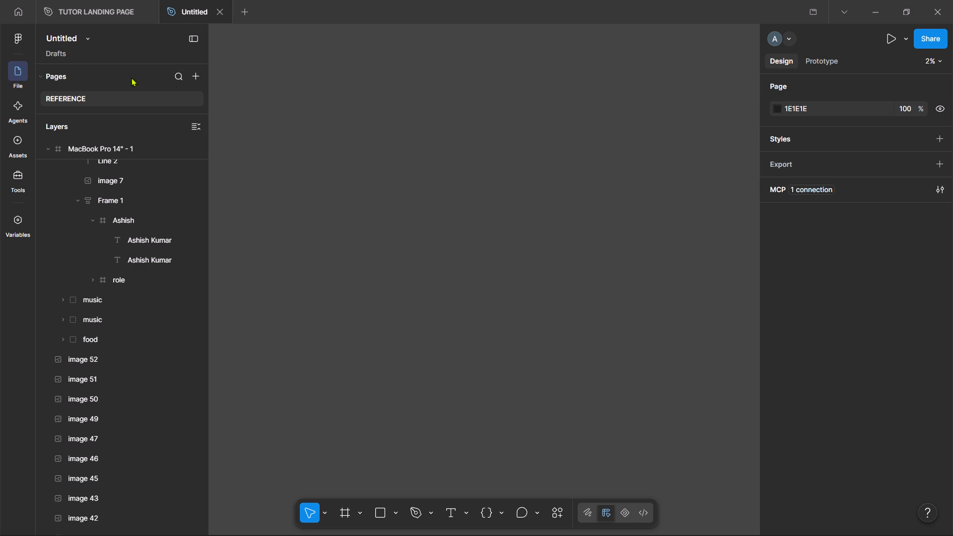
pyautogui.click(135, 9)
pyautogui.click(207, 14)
# Close the Figma application window.
pyautogui.click(932, 0)
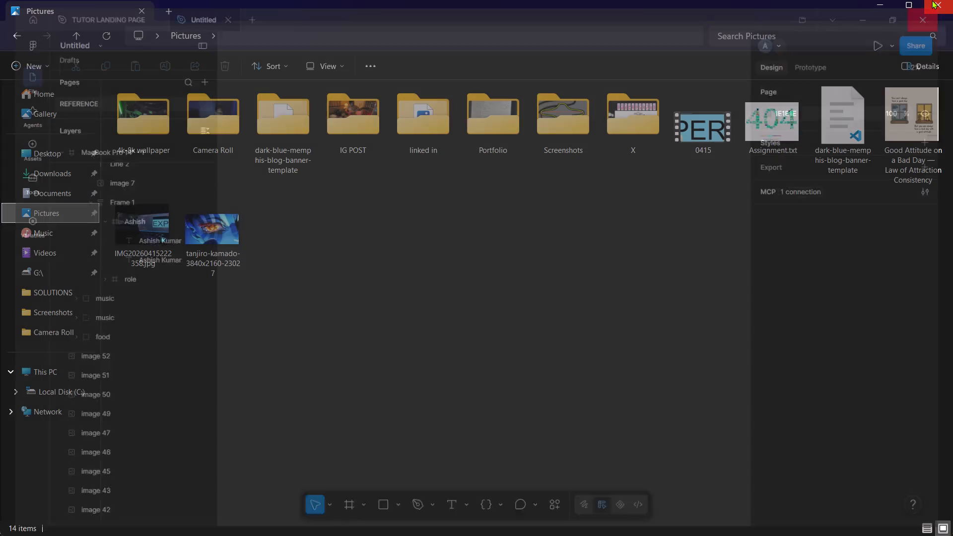
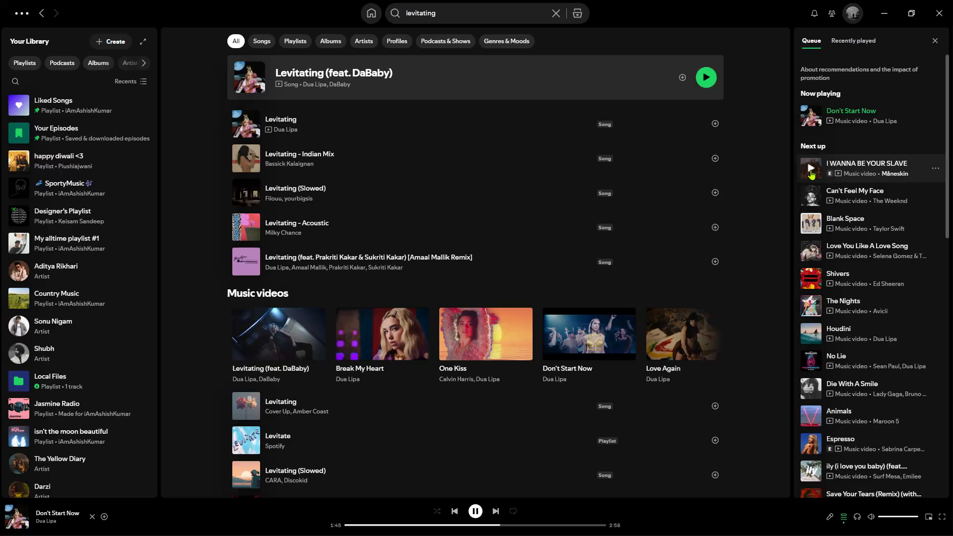
# Skip through the upcoming songs in the Spotify queue and play No Lie.
pyautogui.click(807, 170)
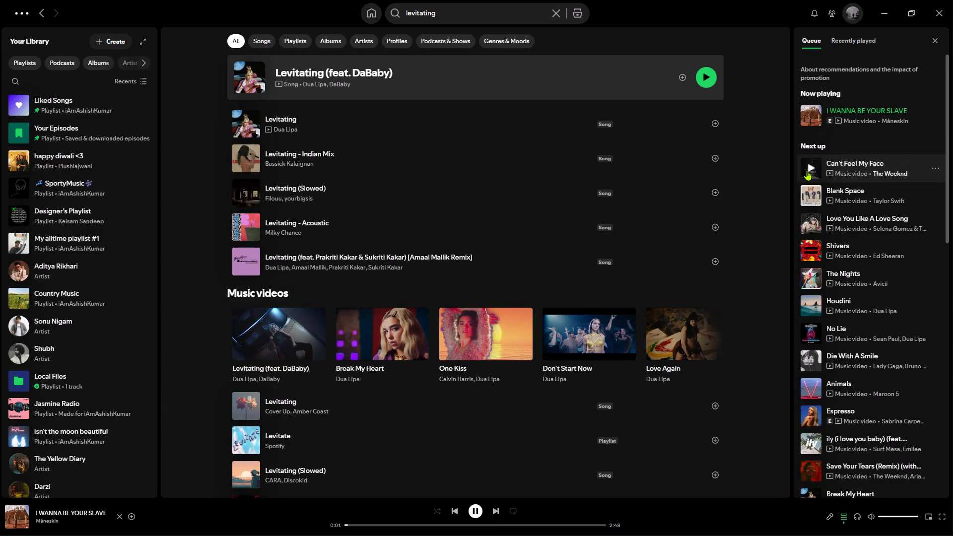
pyautogui.click(808, 168)
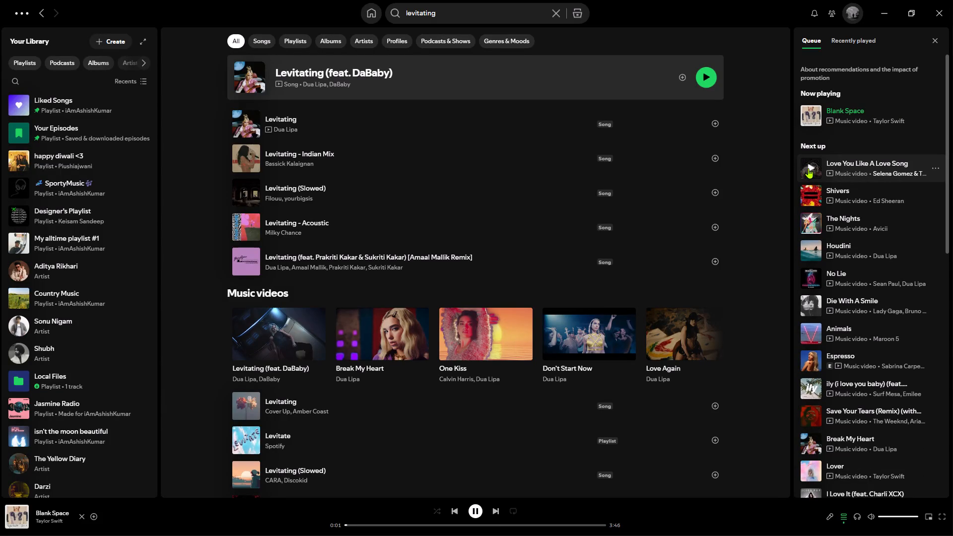
pyautogui.click(808, 168)
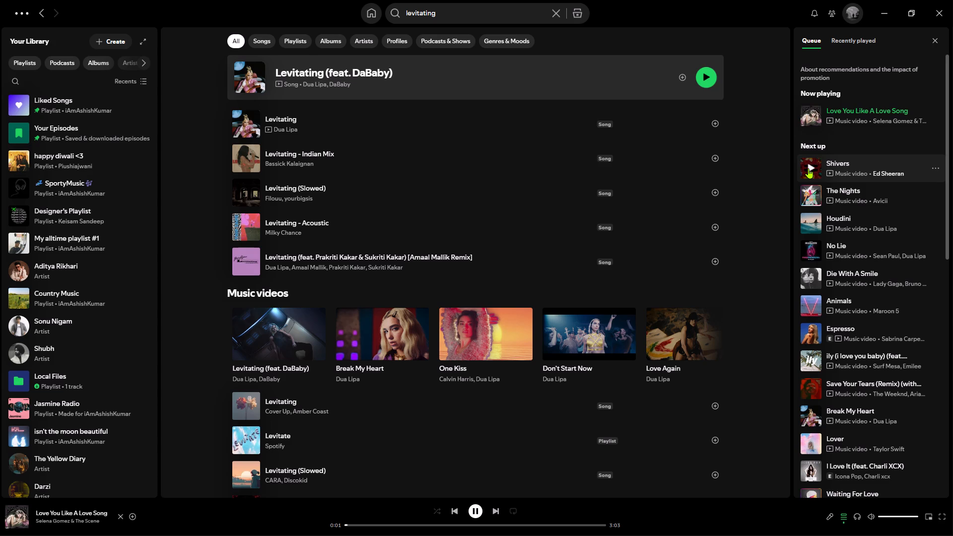
pyautogui.click(808, 168)
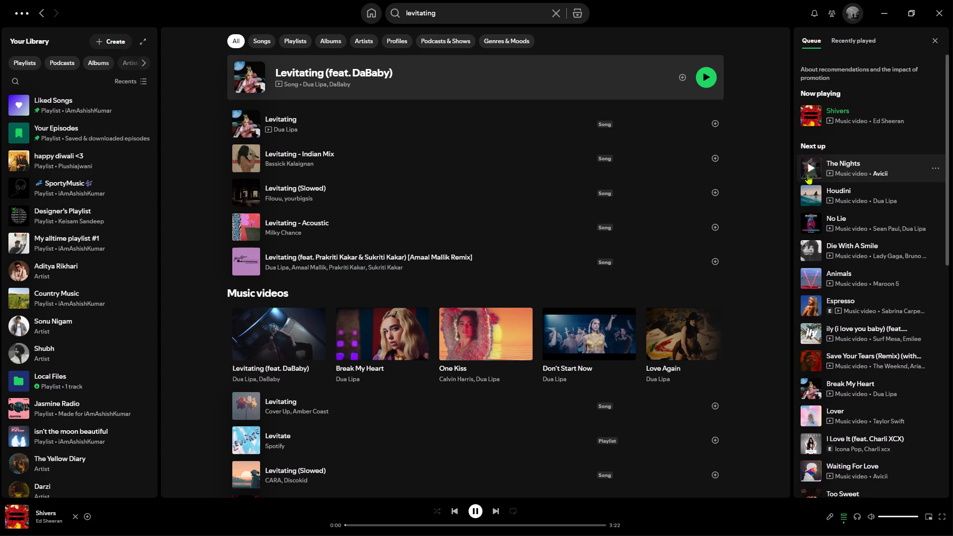
pyautogui.click(810, 222)
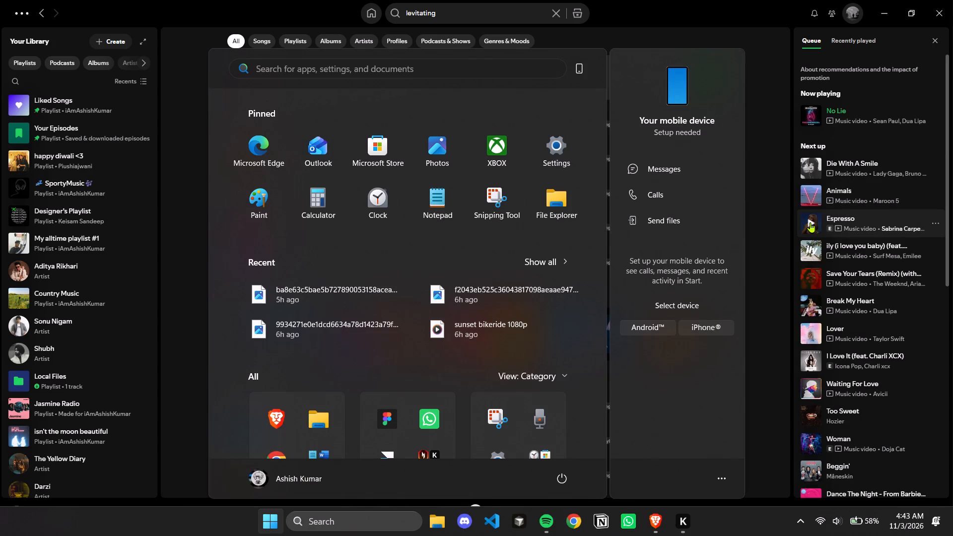
# Launch Figma again and bring up the Untitled file.
pyautogui.write('fi')
pyautogui.press('Return')
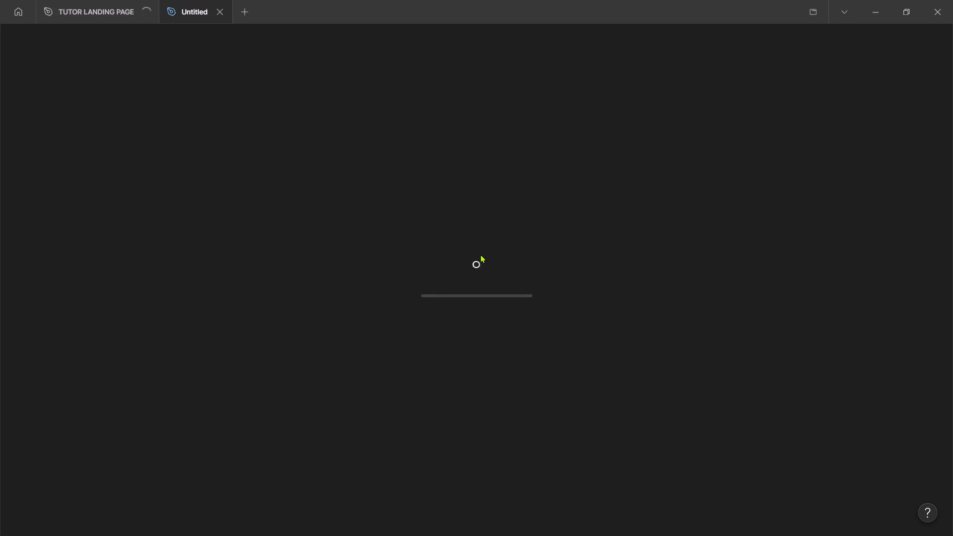
pyautogui.click(630, 415)
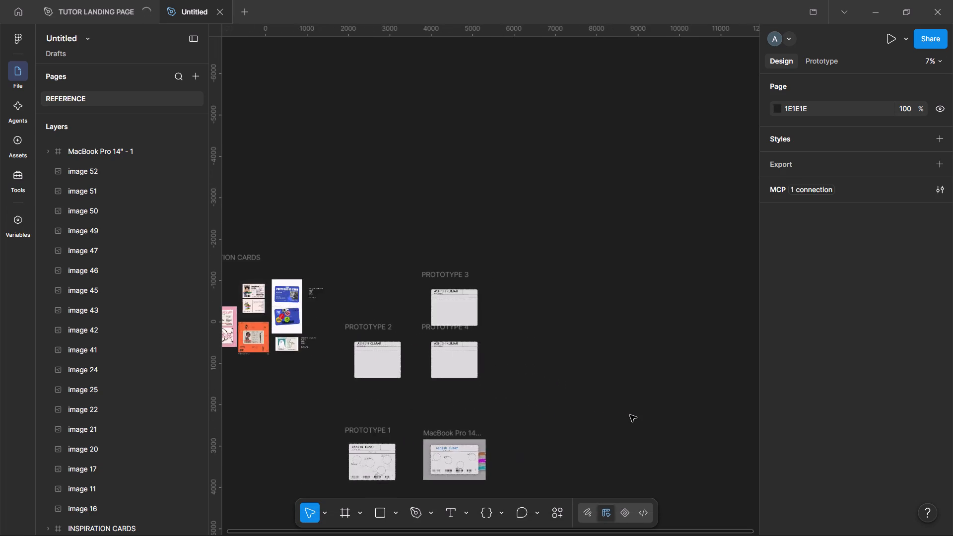
# Scale down the two music groups and the food group together to about 154 × 67 each, keeping them against the card's edge.
pyautogui.hscroll(2, 630, 415)
pyautogui.scroll(2, 630, 415)
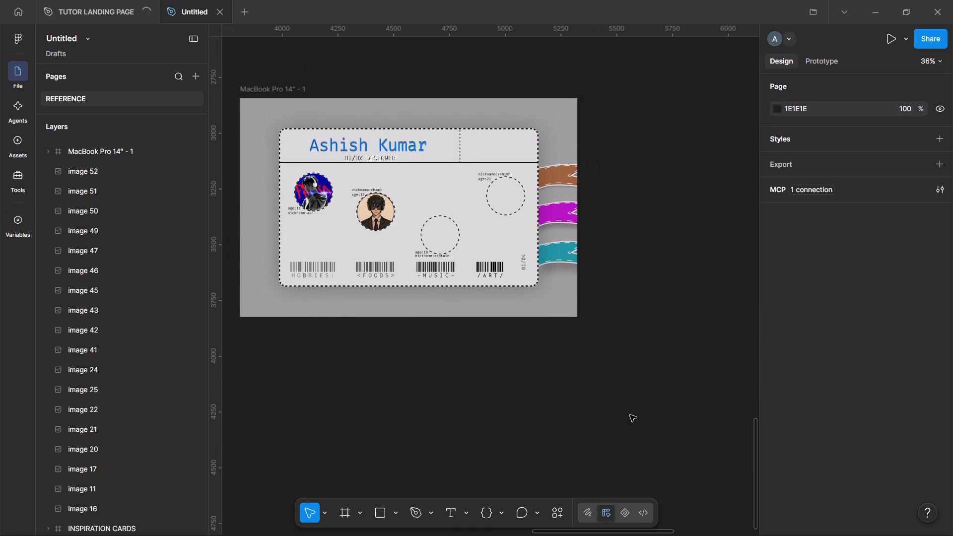
pyautogui.hscroll(1, 630, 415)
pyautogui.scroll(1, 698, 416)
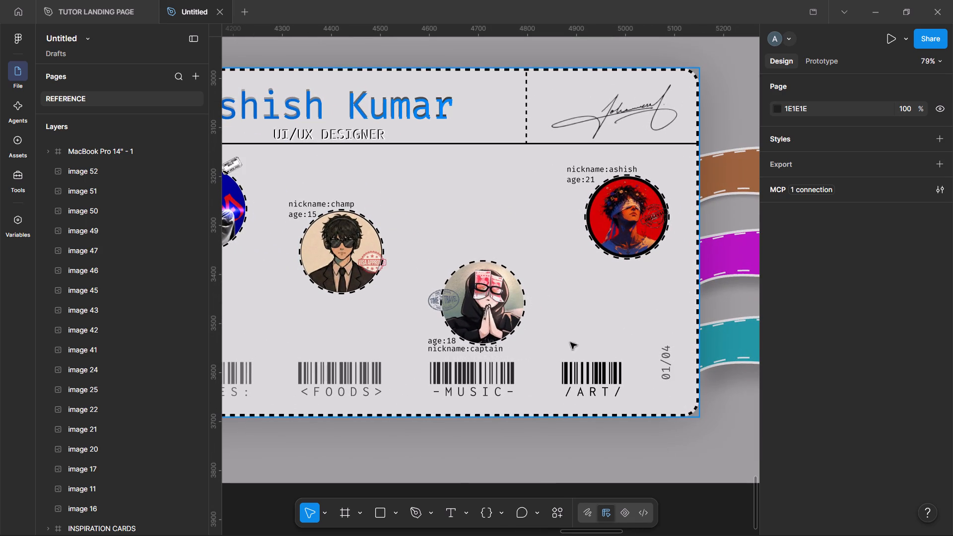
pyautogui.hscroll(-1, 595, 324)
pyautogui.hscroll(1, 665, 284)
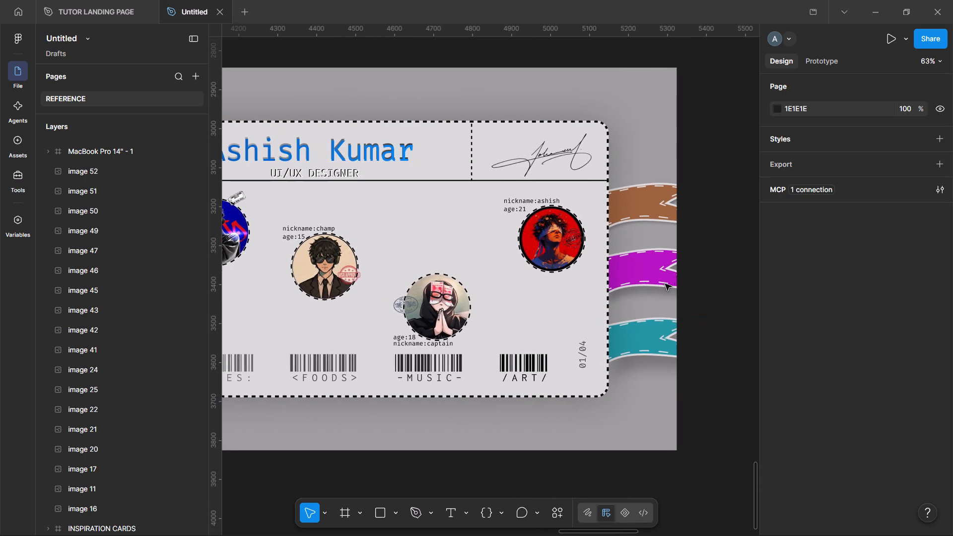
pyautogui.hscroll(1, 665, 284)
pyautogui.hscroll(-1, 712, 251)
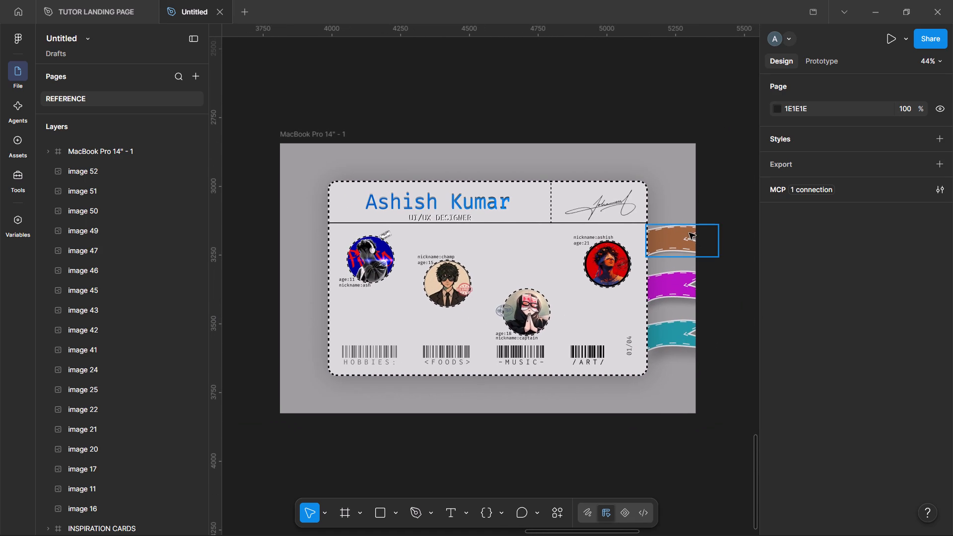
pyautogui.click(670, 232)
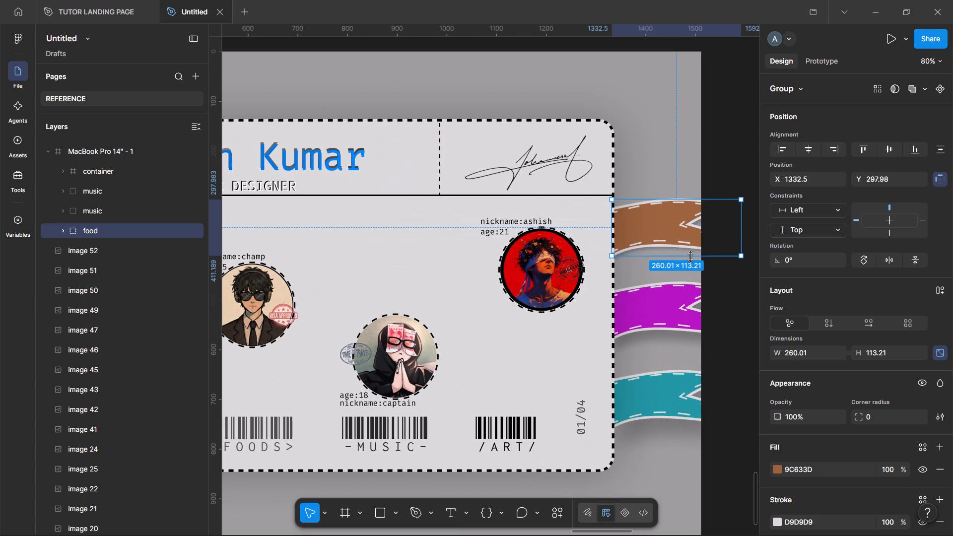
pyautogui.keyDown('shift'); pyautogui.click(133, 190); pyautogui.keyUp('shift')
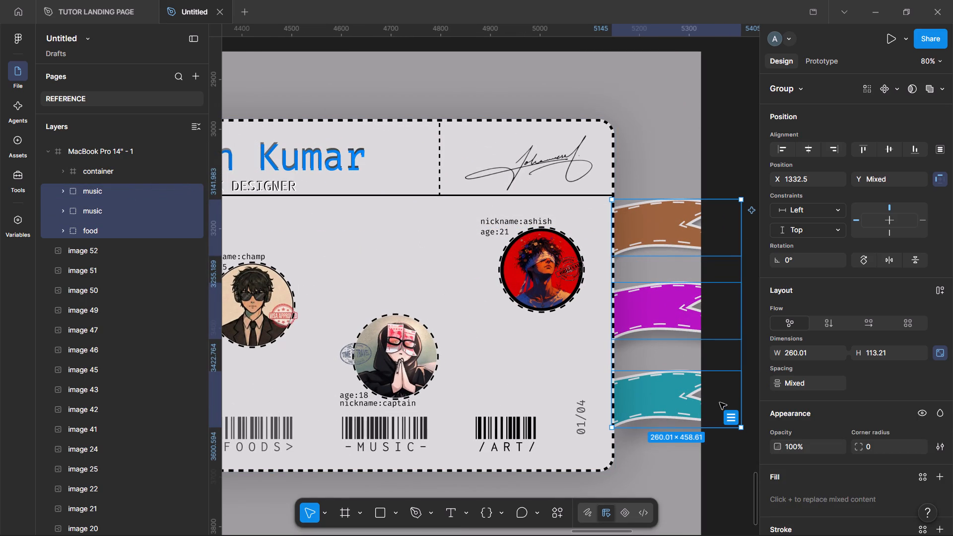
pyautogui.moveTo(740, 428); pyautogui.dragTo(717, 402)
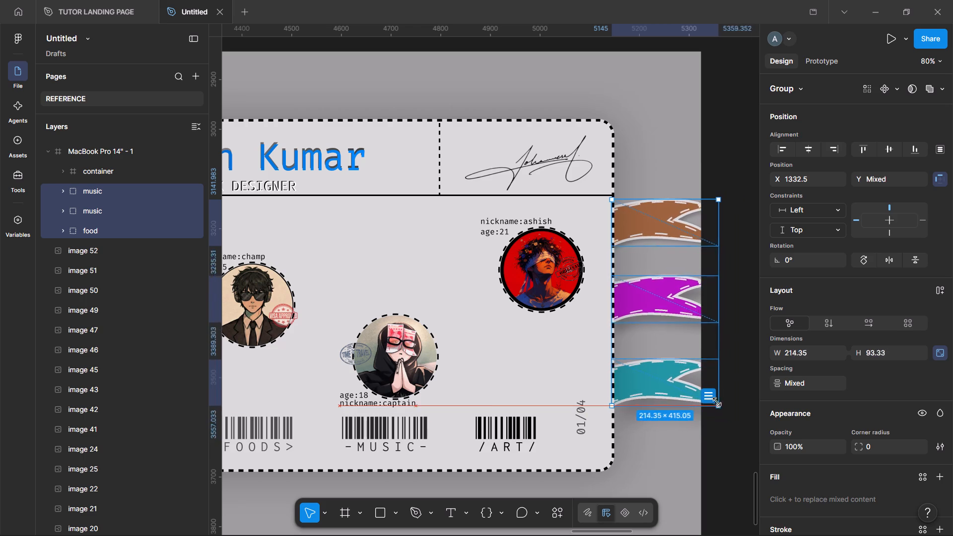
pyautogui.moveTo(717, 402); pyautogui.dragTo(703, 385)
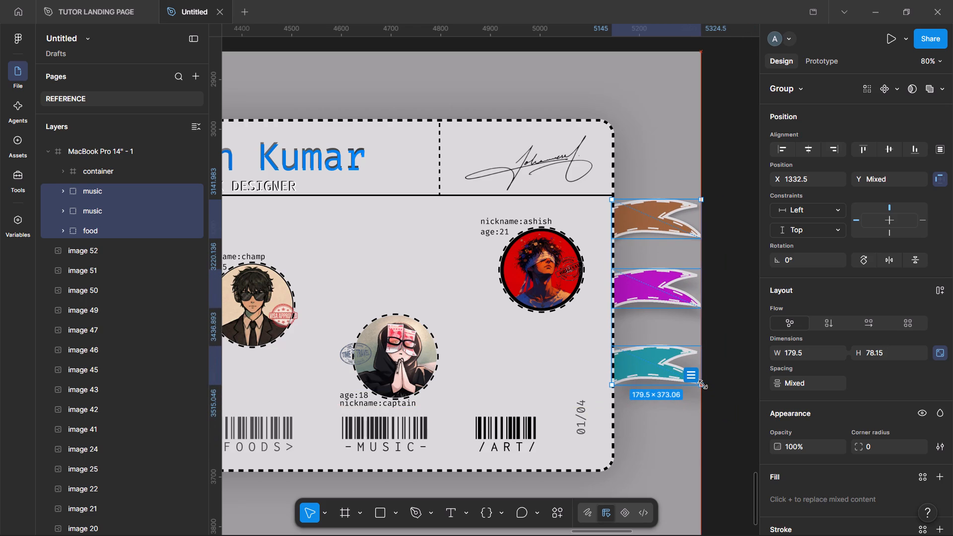
pyautogui.moveTo(703, 385); pyautogui.dragTo(688, 379)
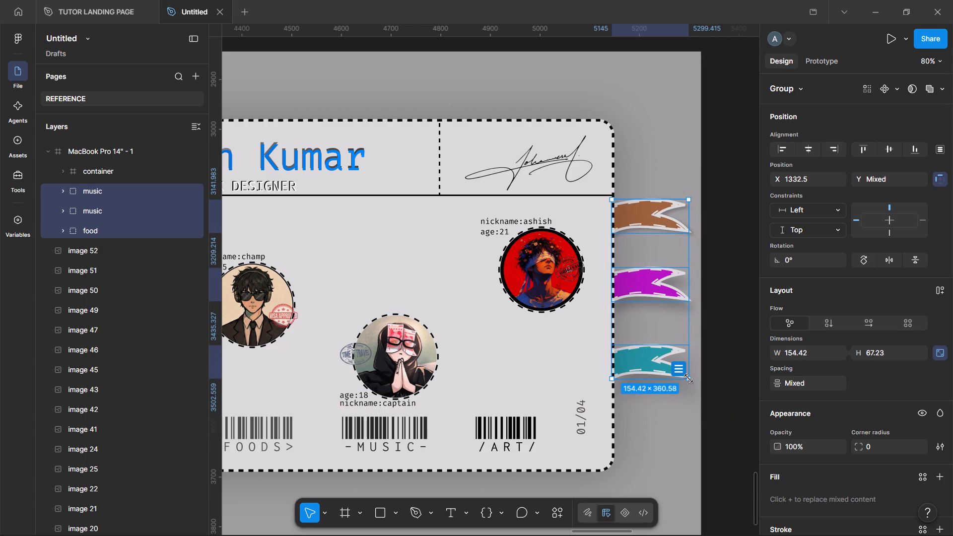
# Move the three ribbon groups about 140 px down along the card's right edge at X 1332.5, and clear the selection.
pyautogui.moveTo(669, 321); pyautogui.dragTo(663, 379)
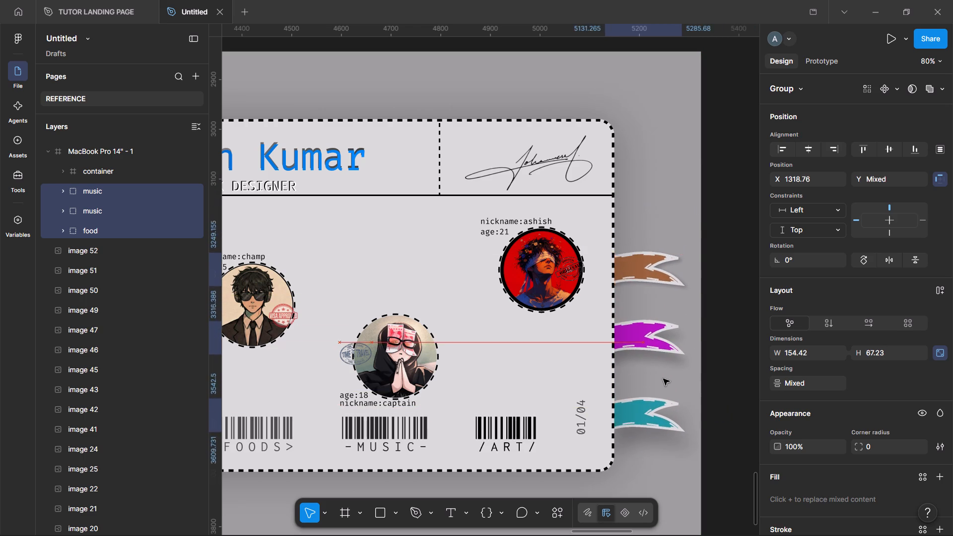
pyautogui.moveTo(663, 379); pyautogui.dragTo(670, 390)
pyautogui.click(730, 340)
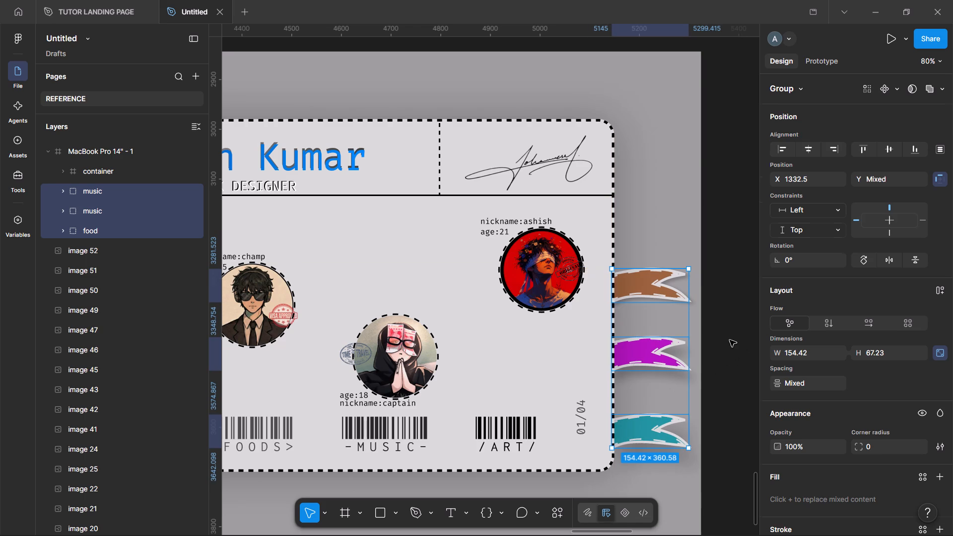
# Compare the card in the MacBook Pro 14" - 1 frame with the PROTOTYPE 1 card.
pyautogui.hscroll(1, 730, 340)
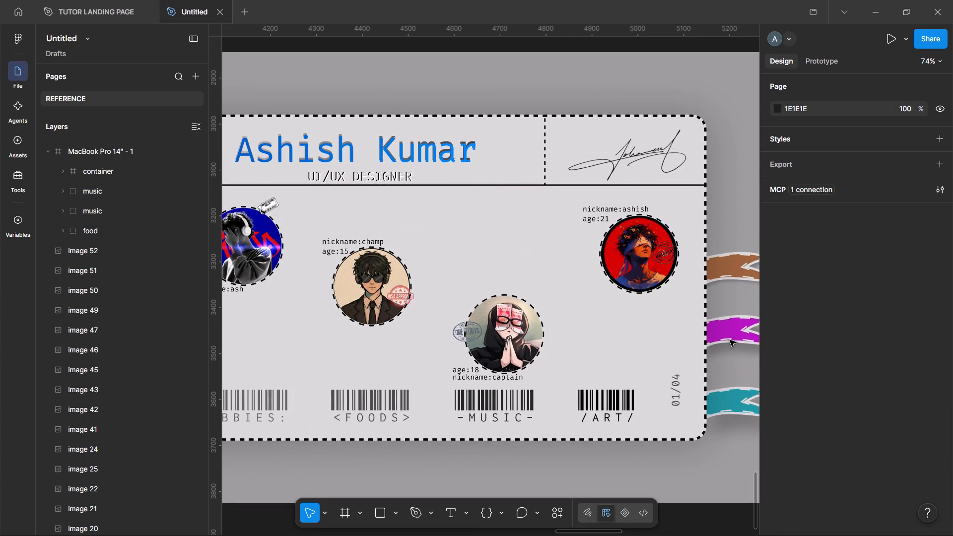
pyautogui.hscroll(1, 730, 340)
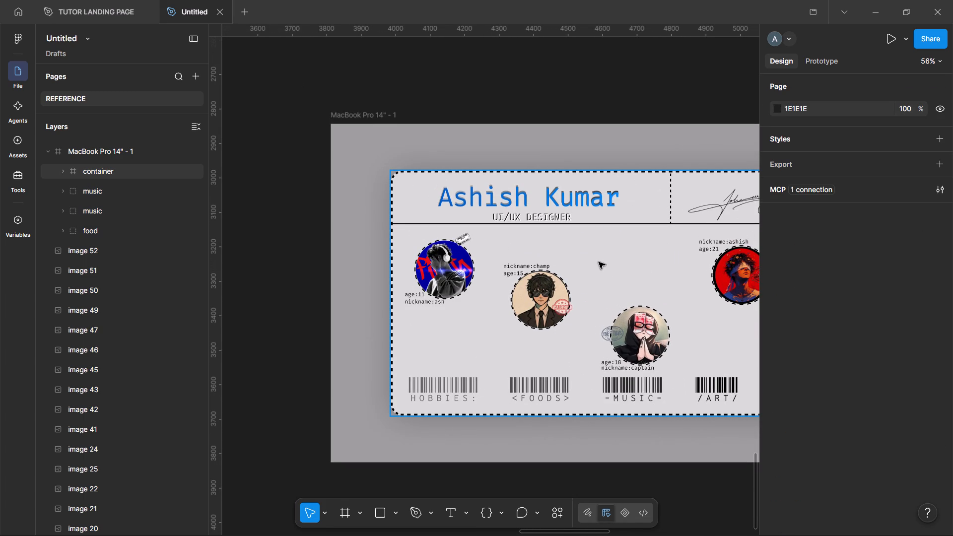
pyautogui.hscroll(-3, 599, 262)
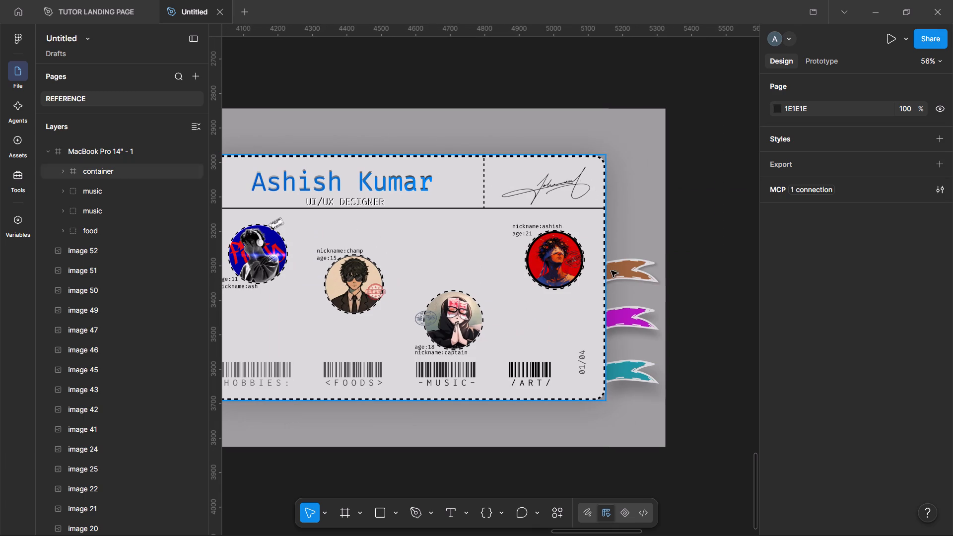
pyautogui.hscroll(2, 724, 285)
pyautogui.hscroll(1, 489, 250)
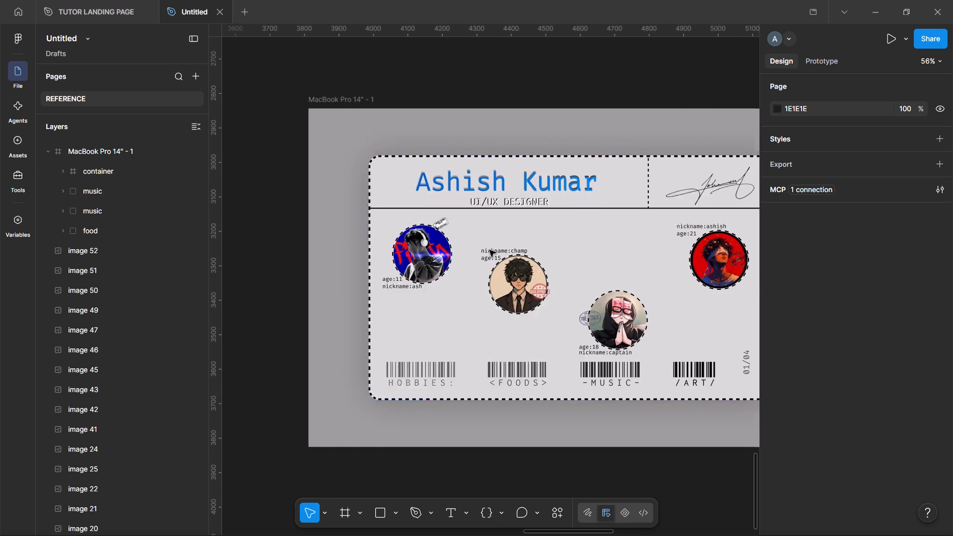
pyautogui.hscroll(2, 489, 250)
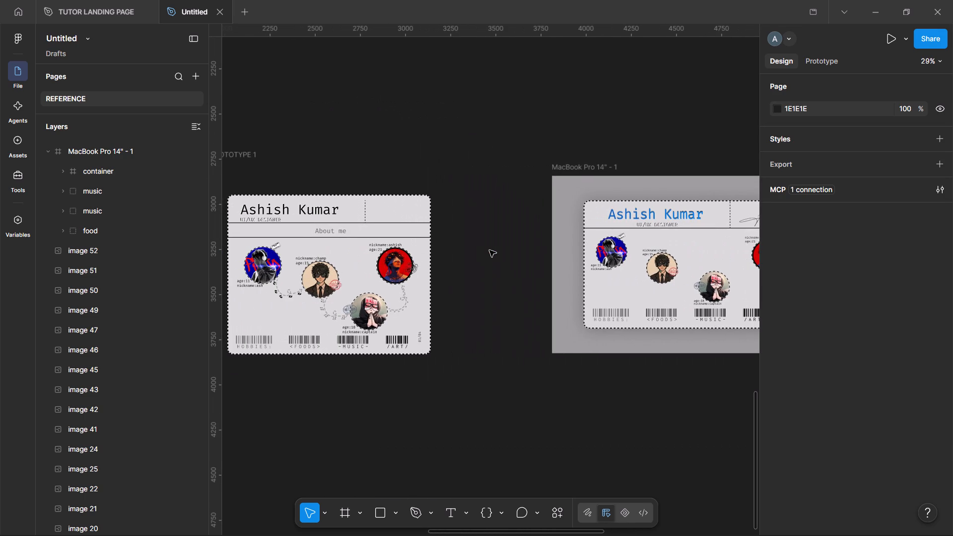
pyautogui.hscroll(-4, 489, 250)
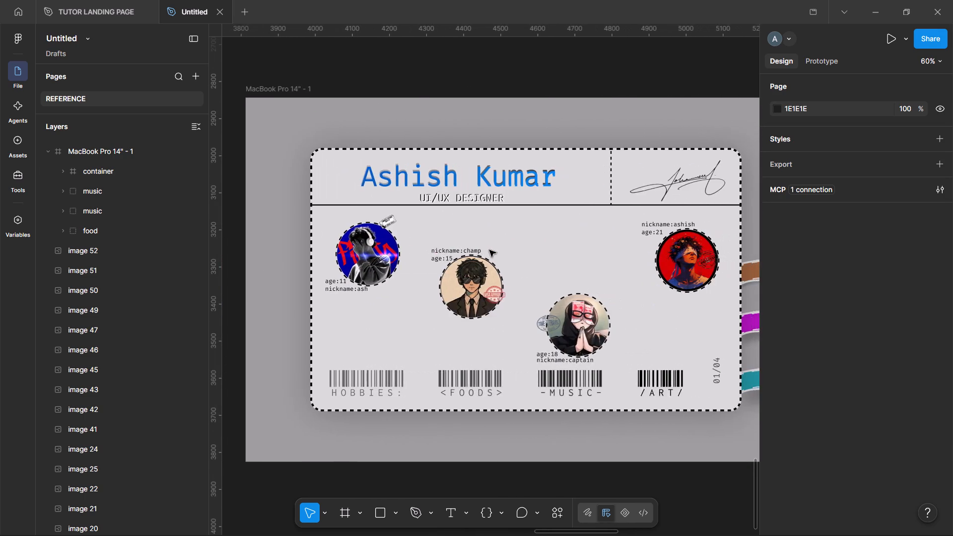
pyautogui.hscroll(3, 489, 250)
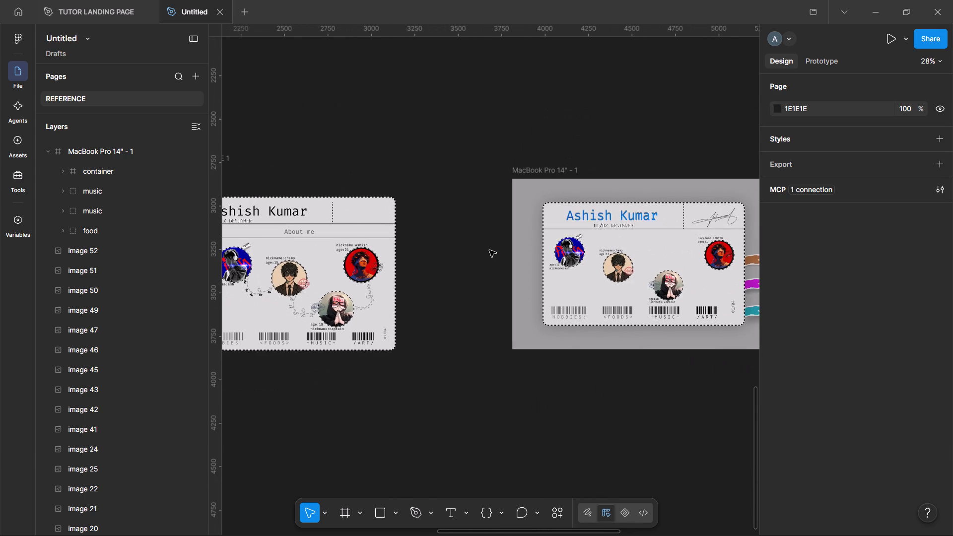
# Duplicate PROTOTYPE 1's dashed path between the first two portraits and place the copy between the MacBook card's first two portraits, about X 183, Y 332.
pyautogui.hscroll(2, 489, 250)
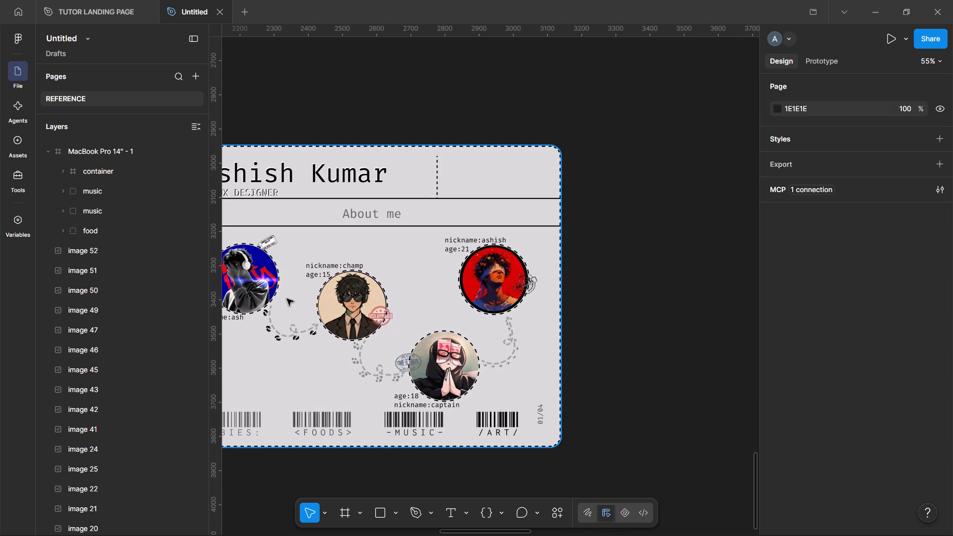
pyautogui.click(272, 323)
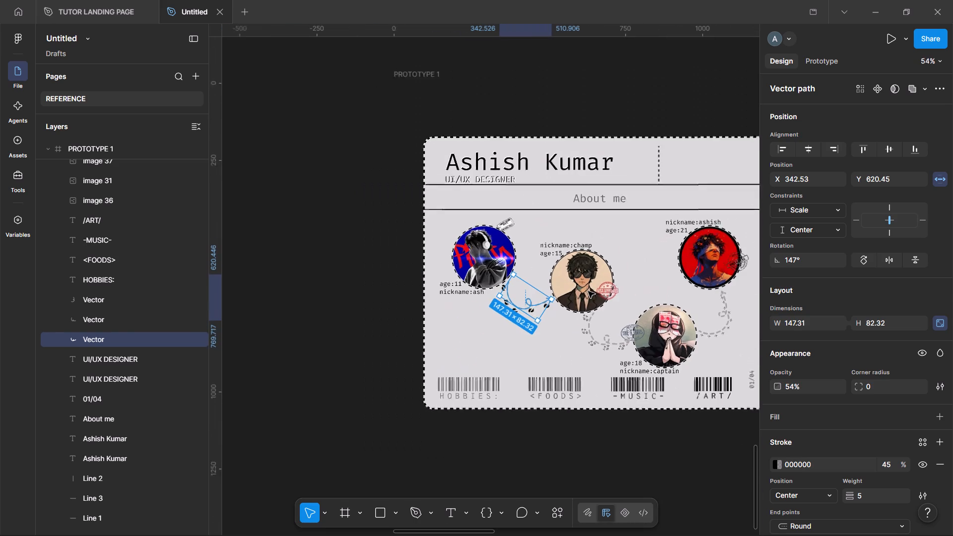
pyautogui.keyDown('alt'); pyautogui.moveTo(530, 300); pyautogui.dragTo(819, 371); pyautogui.keyUp('alt')
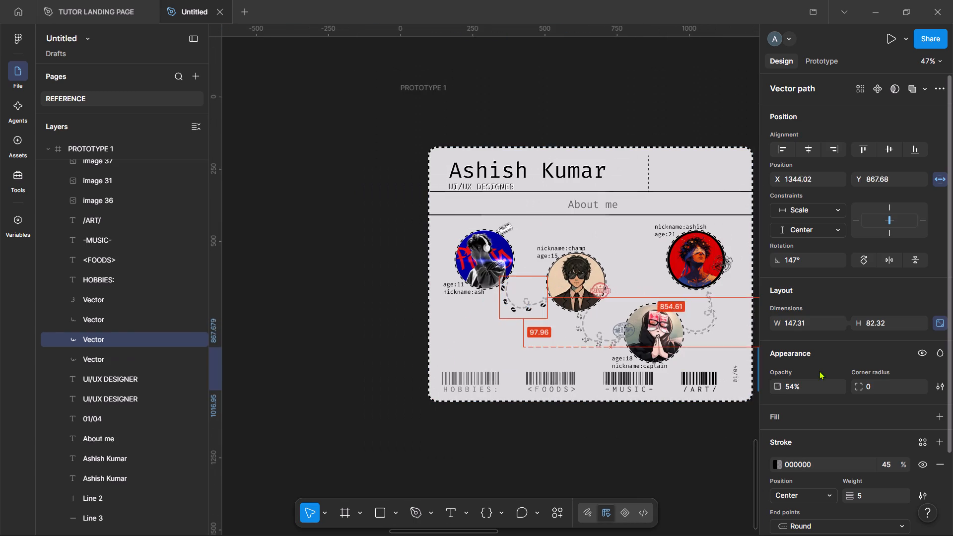
pyautogui.keyDown('alt'); pyautogui.moveTo(819, 371); pyautogui.dragTo(591, 299); pyautogui.keyUp('alt')
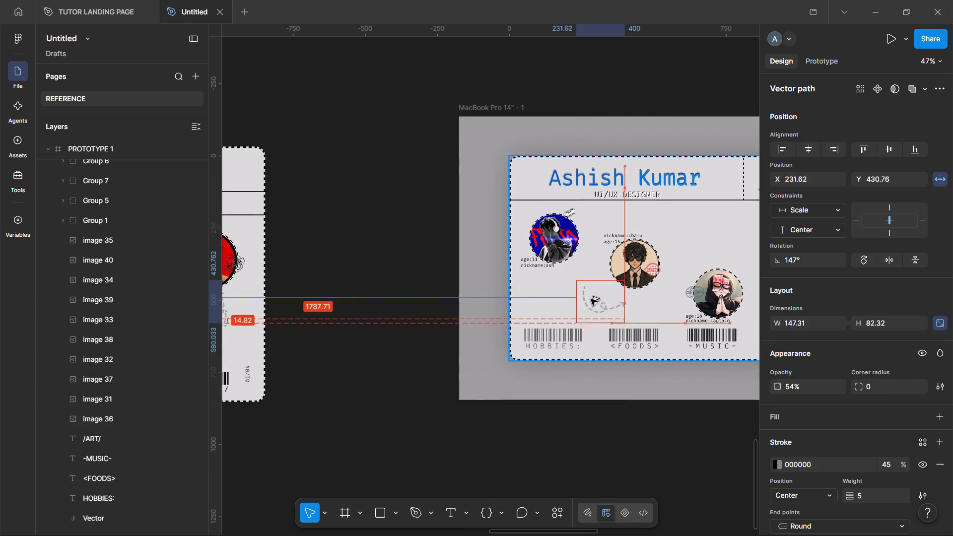
pyautogui.keyDown('alt'); pyautogui.moveTo(591, 299); pyautogui.dragTo(575, 288); pyautogui.keyUp('alt')
pyautogui.scroll(1, 575, 288)
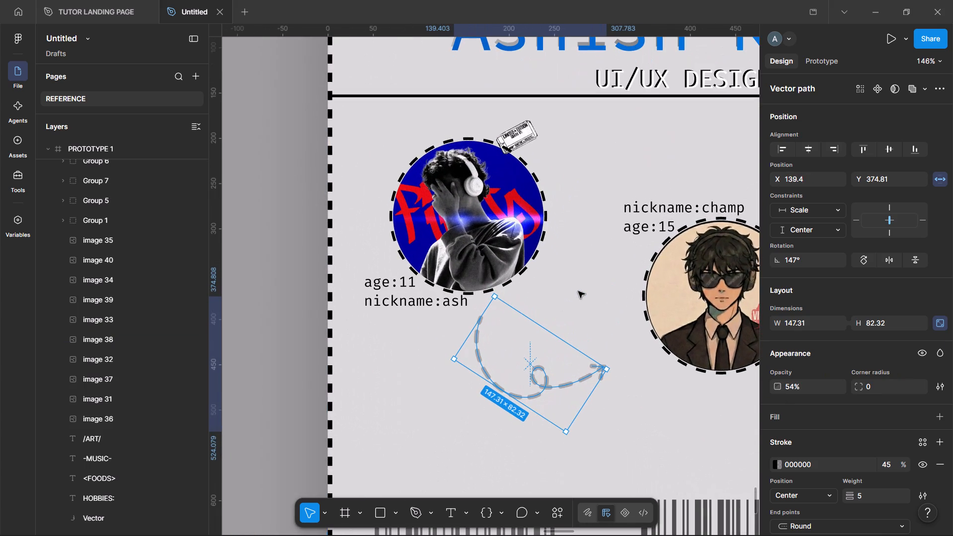
pyautogui.moveTo(532, 375); pyautogui.dragTo(564, 352)
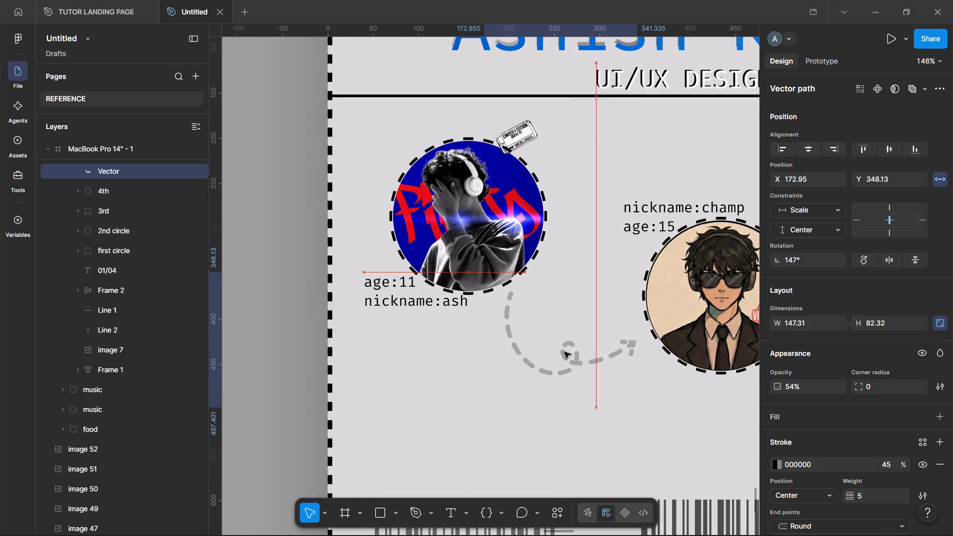
pyautogui.moveTo(564, 352); pyautogui.dragTo(569, 338)
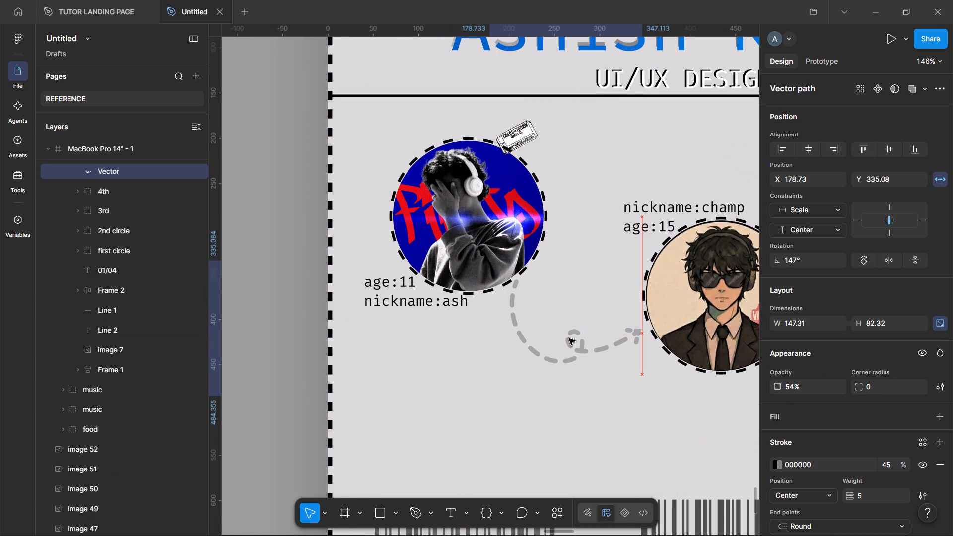
pyautogui.moveTo(569, 338); pyautogui.dragTo(570, 336)
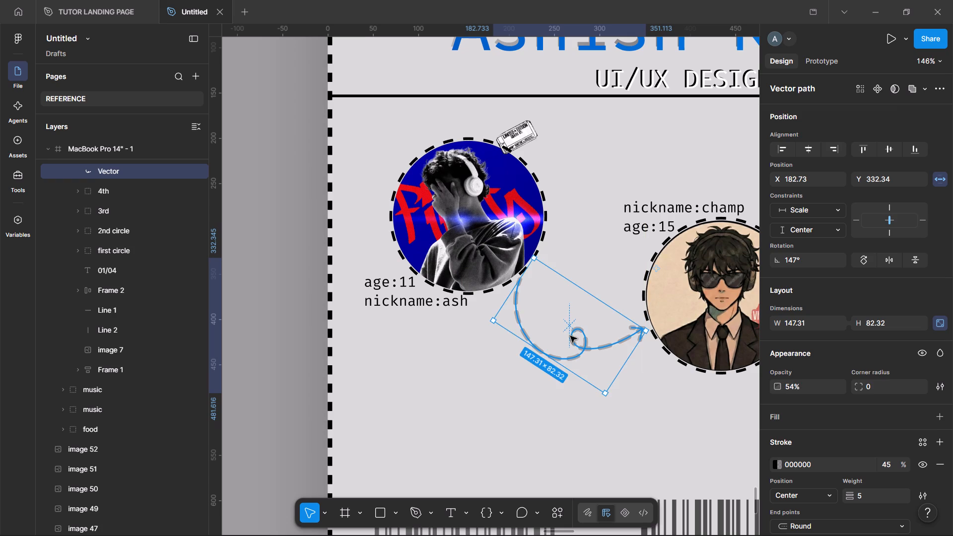
# Set the copied dashed path's stroke weight to 4.
pyautogui.click(869, 501)
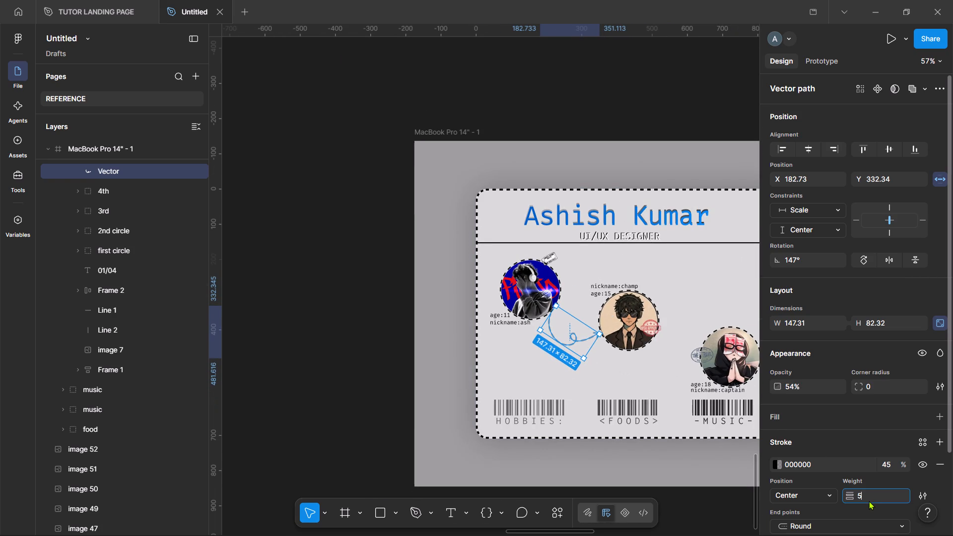
pyautogui.press('4')
pyautogui.press('Return')
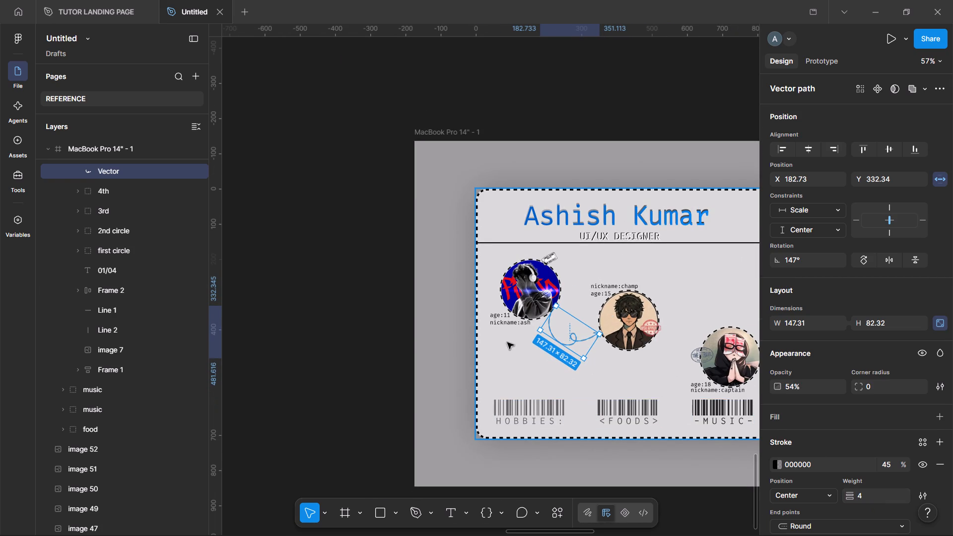
# Examine the copied dashed path between the MacBook card's first two portraits and its stroke settings.
pyautogui.click(381, 332)
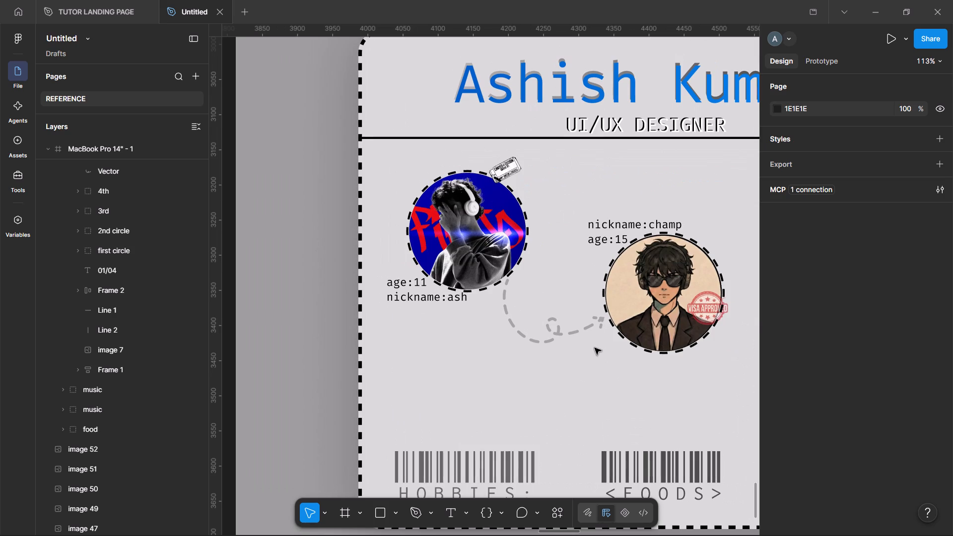
pyautogui.click(542, 328)
pyautogui.doubleClick(526, 330)
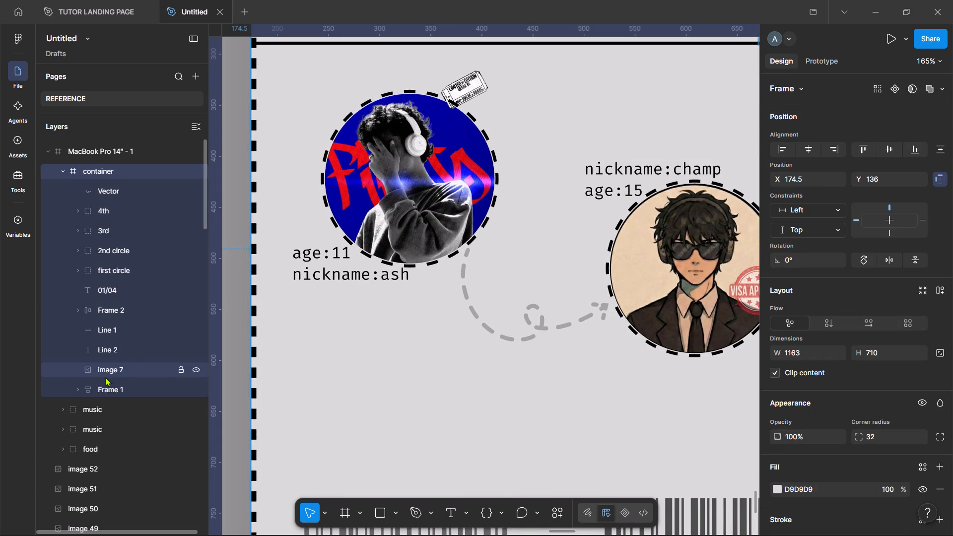
pyautogui.click(485, 290)
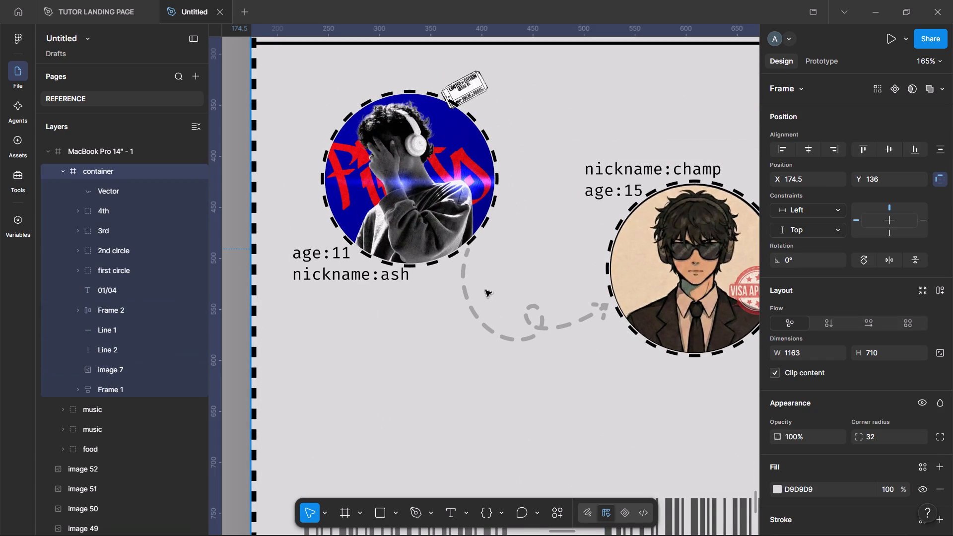
pyautogui.click(131, 197)
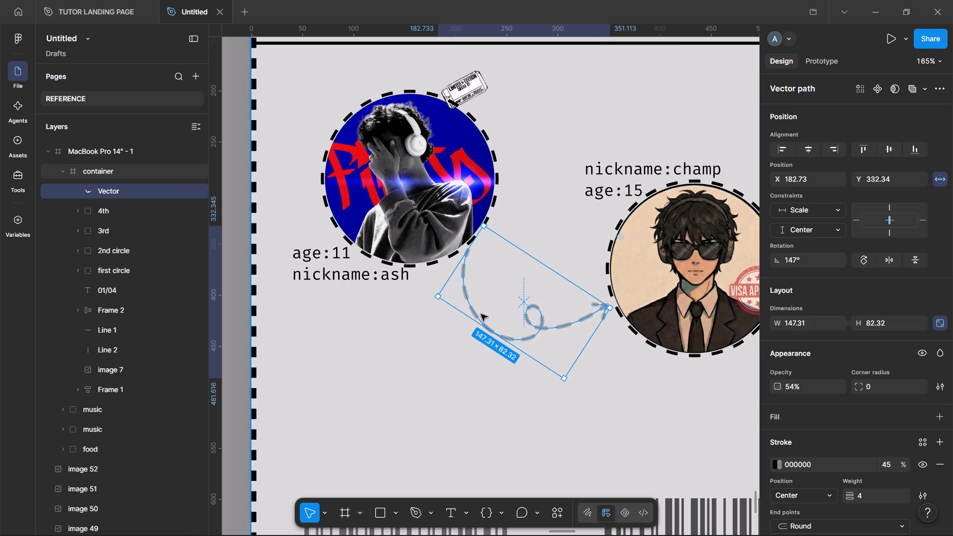
pyautogui.scroll(-2, 816, 451)
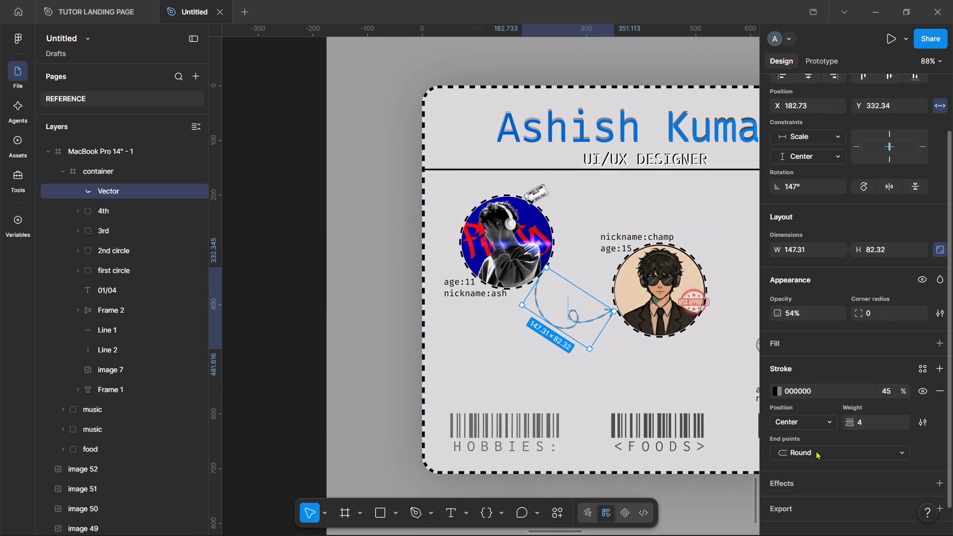
pyautogui.scroll(-2, 816, 451)
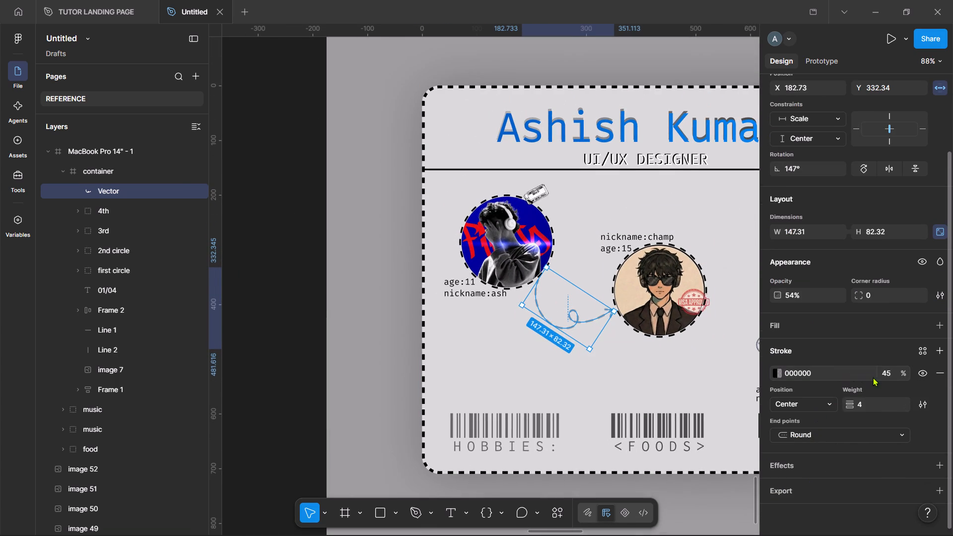
pyautogui.click(284, 302)
# Duplicate PROTOTYPE 1's dashed path between the second and third portraits into the MacBook card's matching gap, about X 477, Y 399.
pyautogui.hscroll(3, 284, 302)
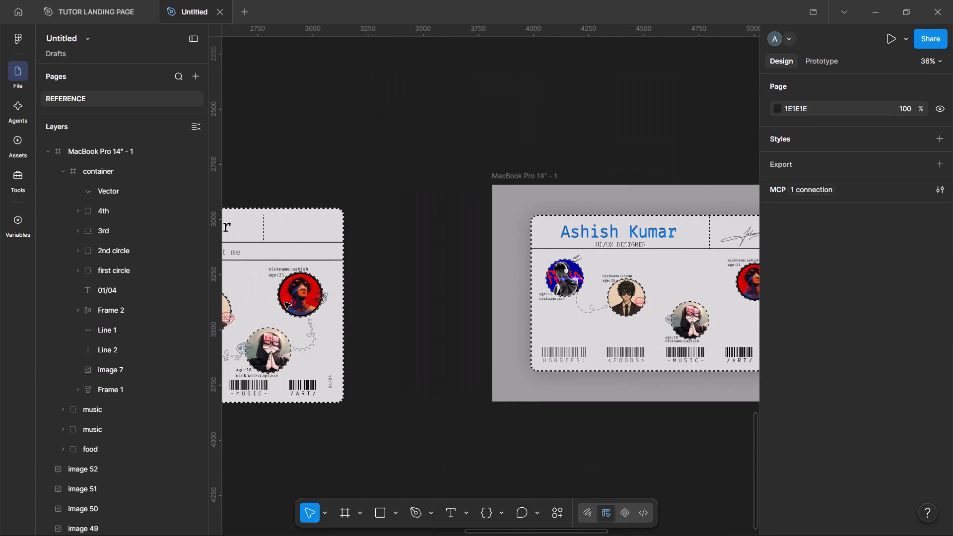
pyautogui.hscroll(1, 284, 302)
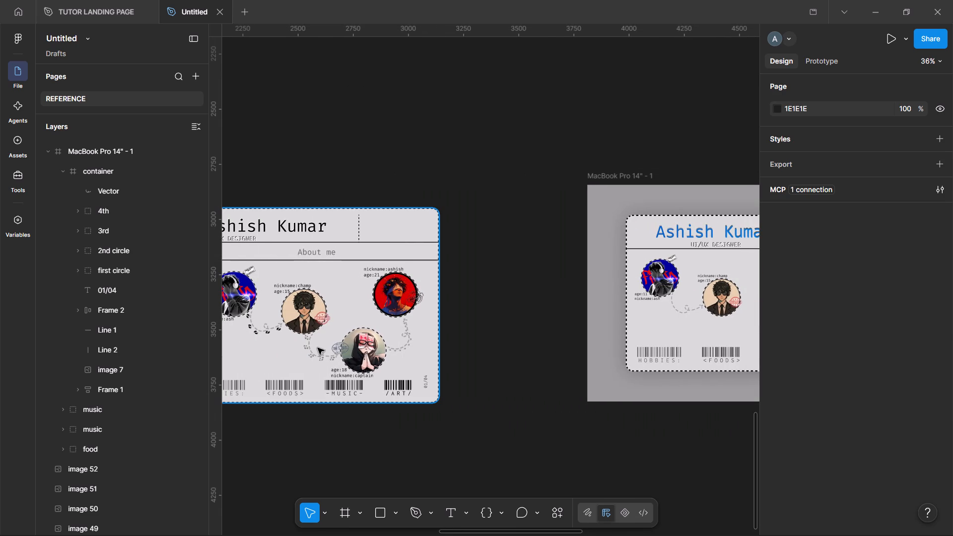
pyautogui.click(308, 352)
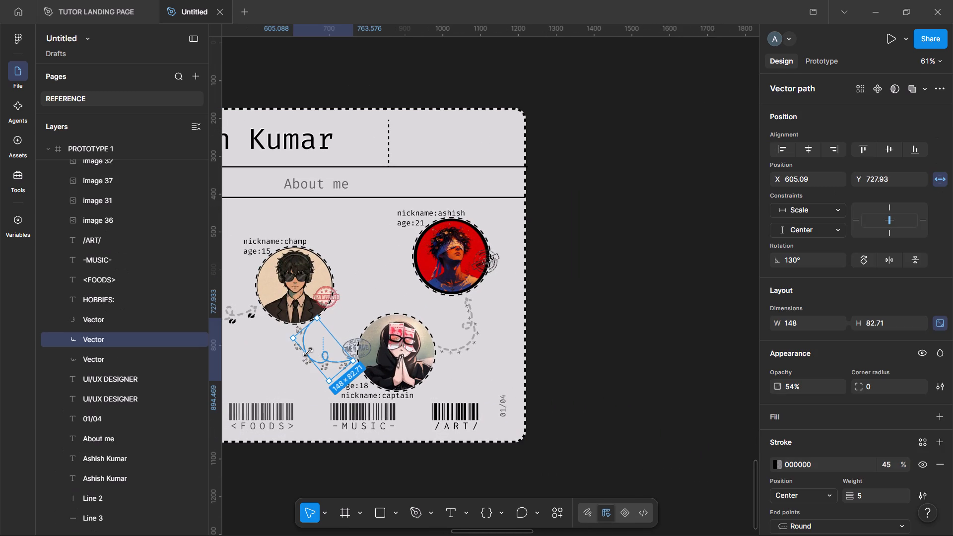
pyautogui.keyDown('alt'); pyautogui.moveTo(308, 352); pyautogui.dragTo(329, 356); pyautogui.keyUp('alt')
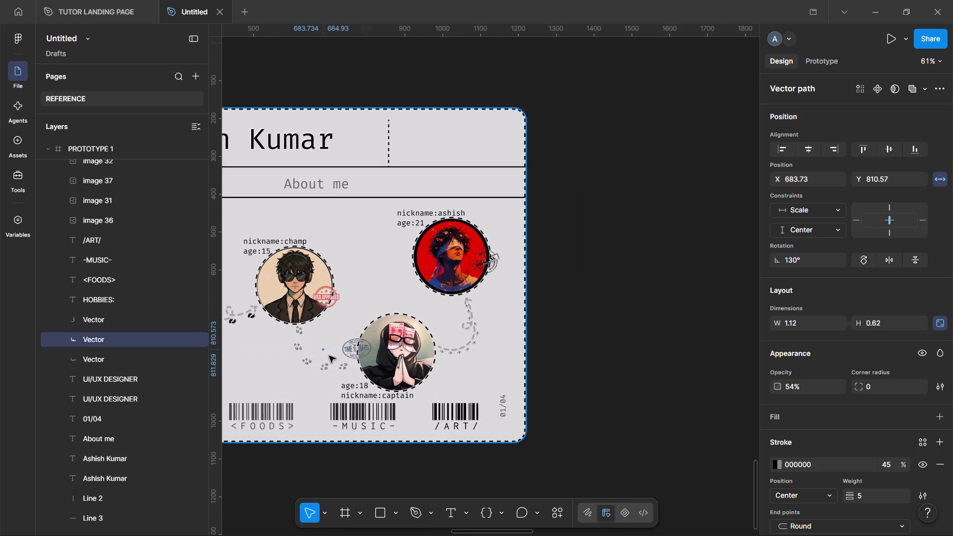
pyautogui.hotkey('ctrl', 'z')
pyautogui.keyDown('alt'); pyautogui.moveTo(321, 343); pyautogui.dragTo(687, 422); pyautogui.keyUp('alt')
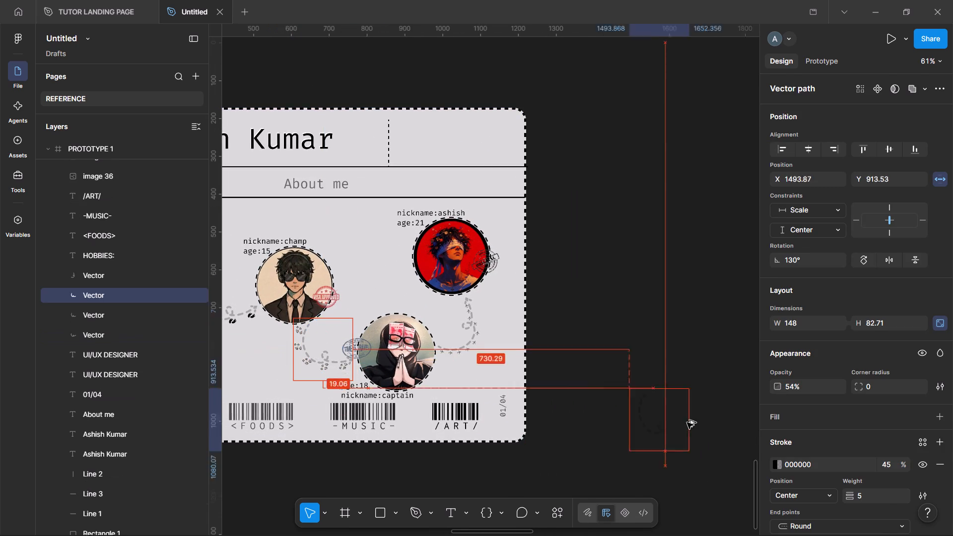
pyautogui.keyDown('alt'); pyautogui.moveTo(687, 422); pyautogui.dragTo(570, 298); pyautogui.keyUp('alt')
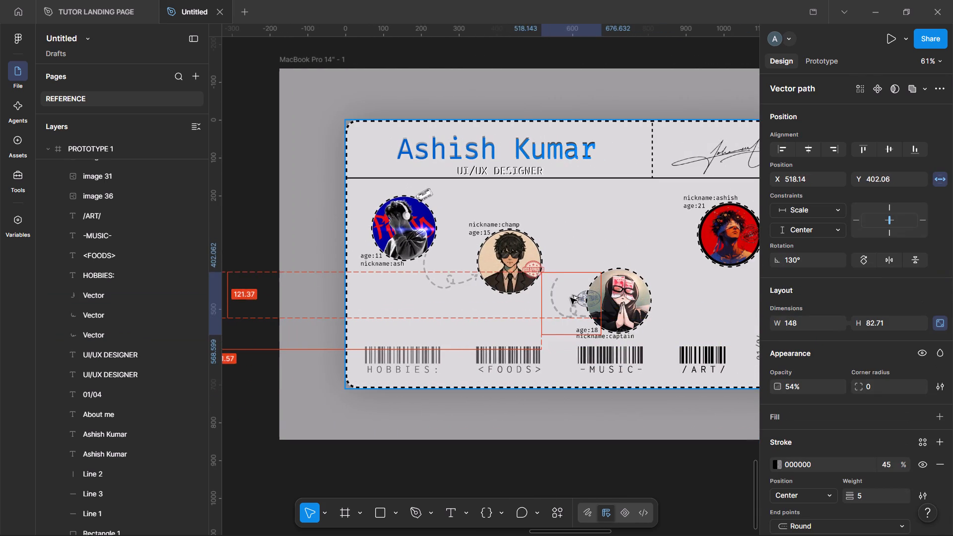
pyautogui.keyDown('alt'); pyautogui.moveTo(570, 298); pyautogui.dragTo(555, 296); pyautogui.keyUp('alt')
pyautogui.click(564, 324)
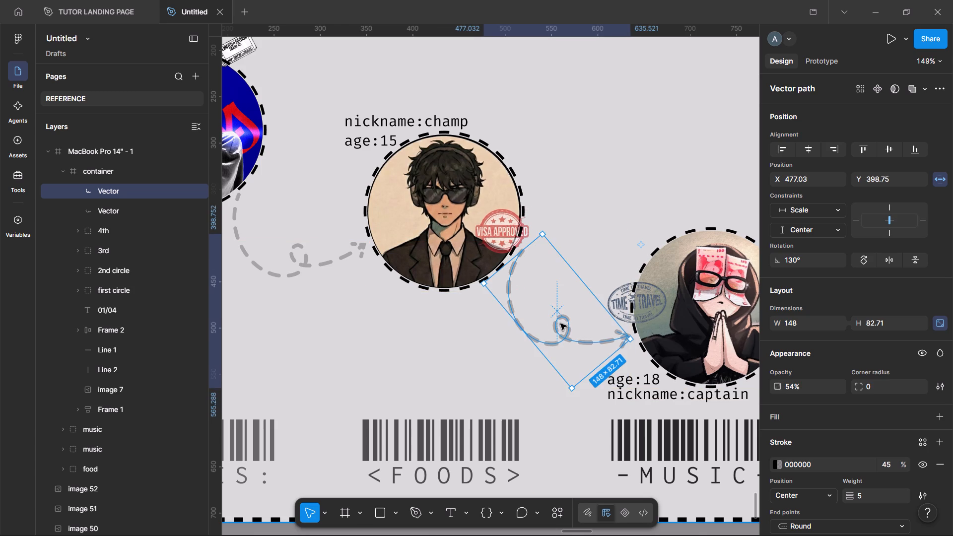
# Rotate the copied path between the second and third portraits to 136° and position it at about X 469, Y 407.
pyautogui.moveTo(778, 261); pyautogui.dragTo(769, 263)
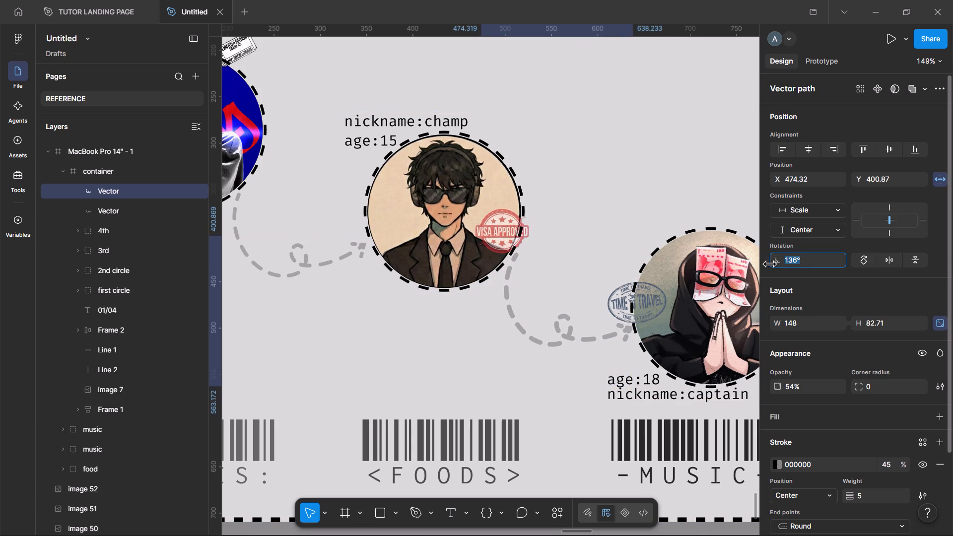
pyautogui.moveTo(769, 263); pyautogui.dragTo(769, 264)
pyautogui.moveTo(547, 309); pyautogui.dragTo(543, 312)
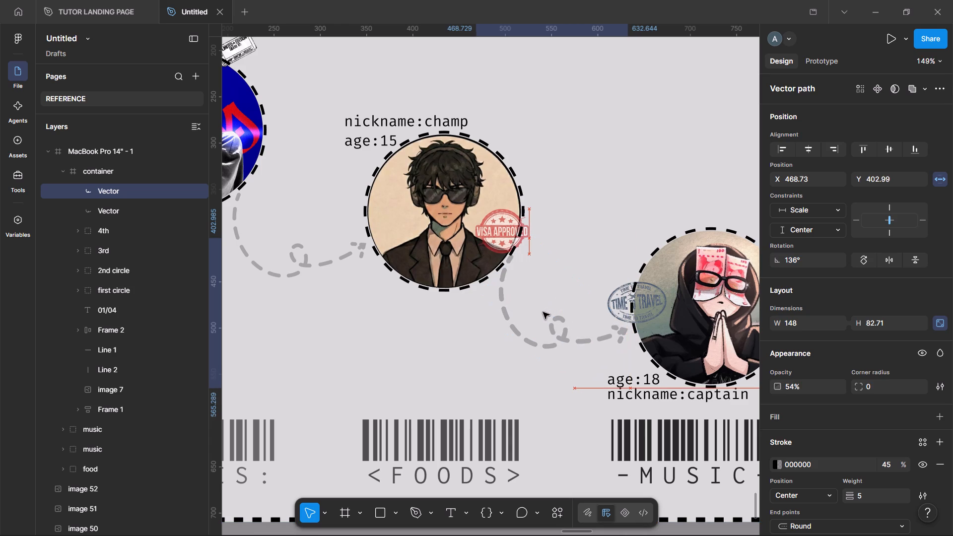
pyautogui.moveTo(543, 312); pyautogui.dragTo(541, 314)
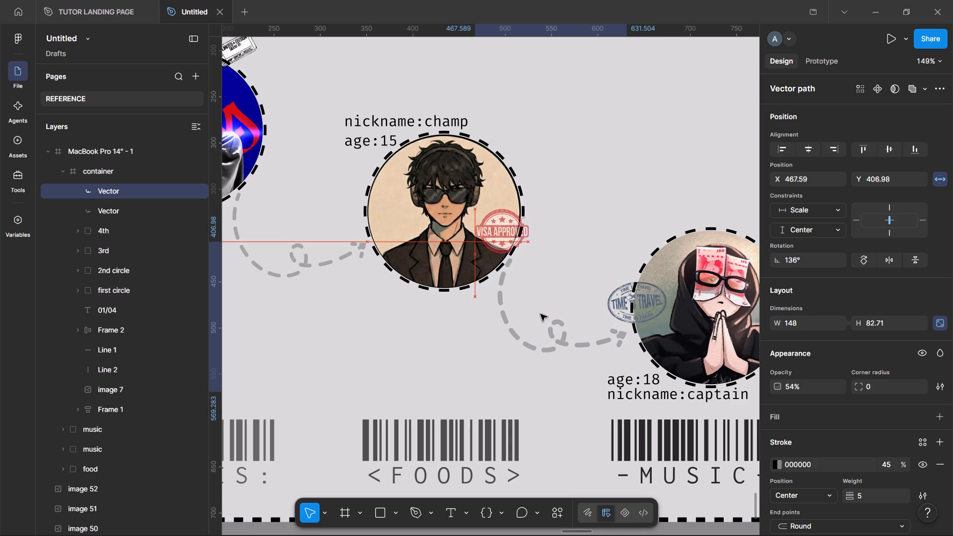
pyautogui.moveTo(541, 314); pyautogui.dragTo(542, 316)
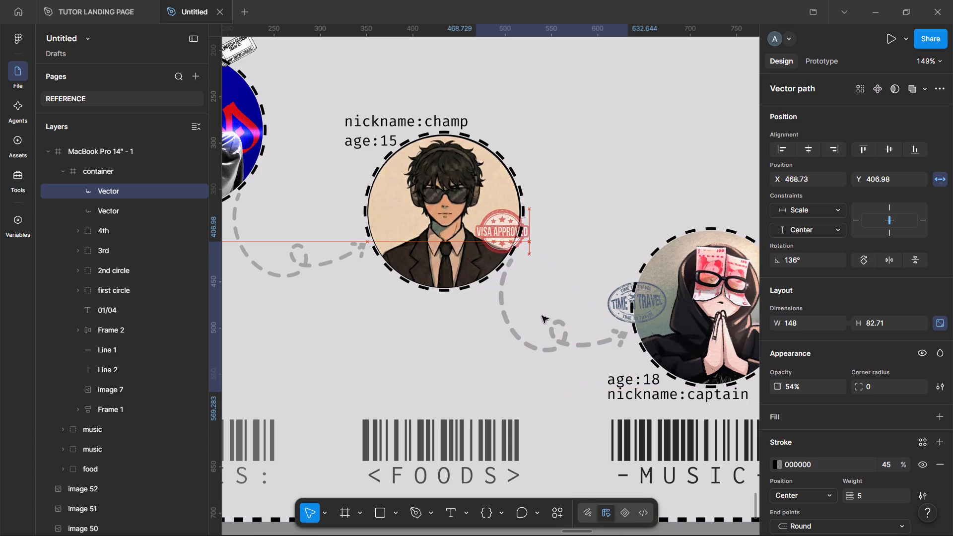
pyautogui.moveTo(542, 316); pyautogui.dragTo(543, 316)
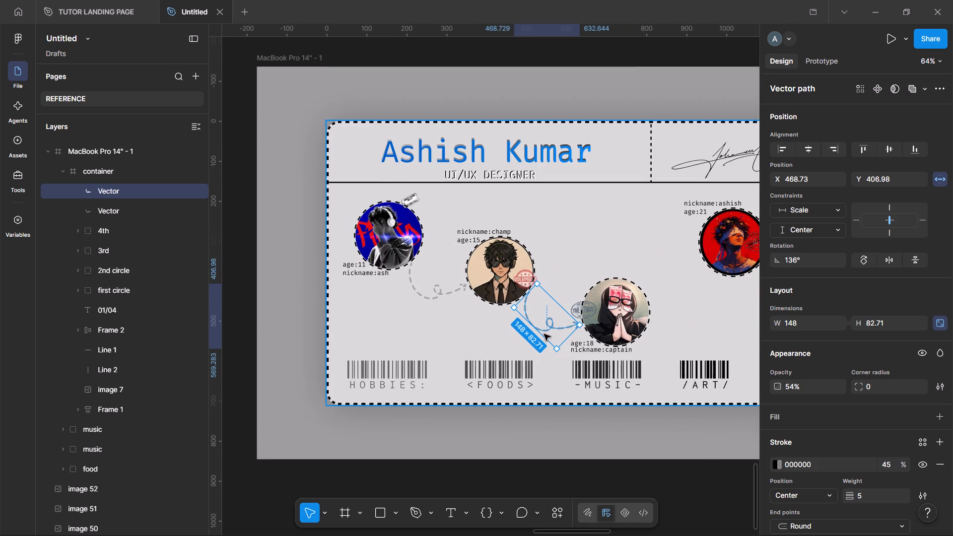
# Duplicate PROTOTYPE 1's dashed path between the third and fourth portraits into the MacBook card's matching gap, about X 814, Y 361.
pyautogui.hscroll(2, 459, 294)
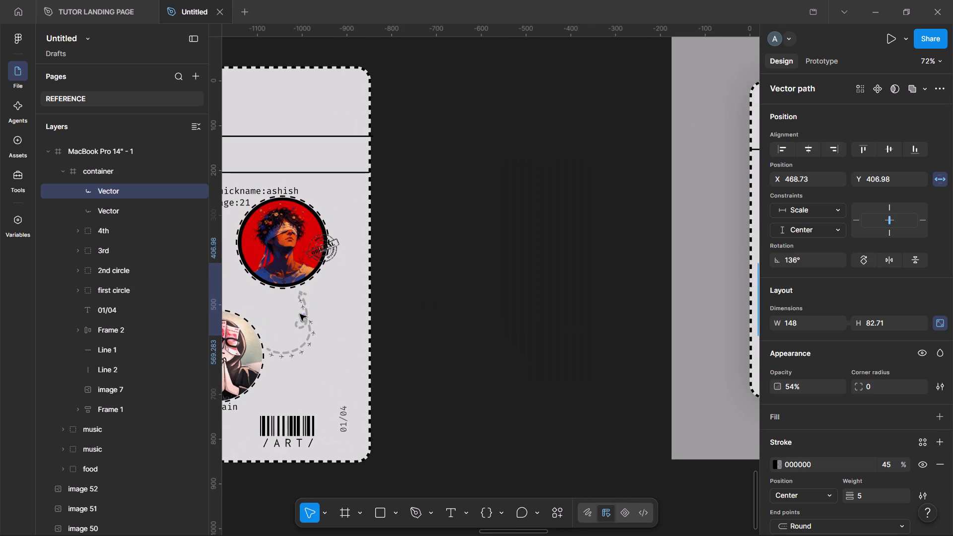
pyautogui.click(301, 321)
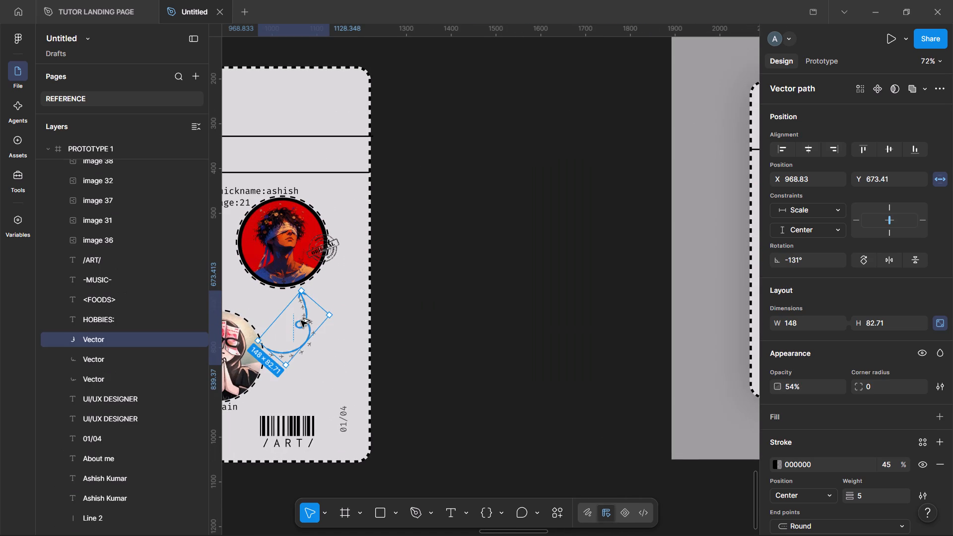
pyautogui.keyDown('alt'); pyautogui.moveTo(301, 321); pyautogui.dragTo(765, 276); pyautogui.keyUp('alt')
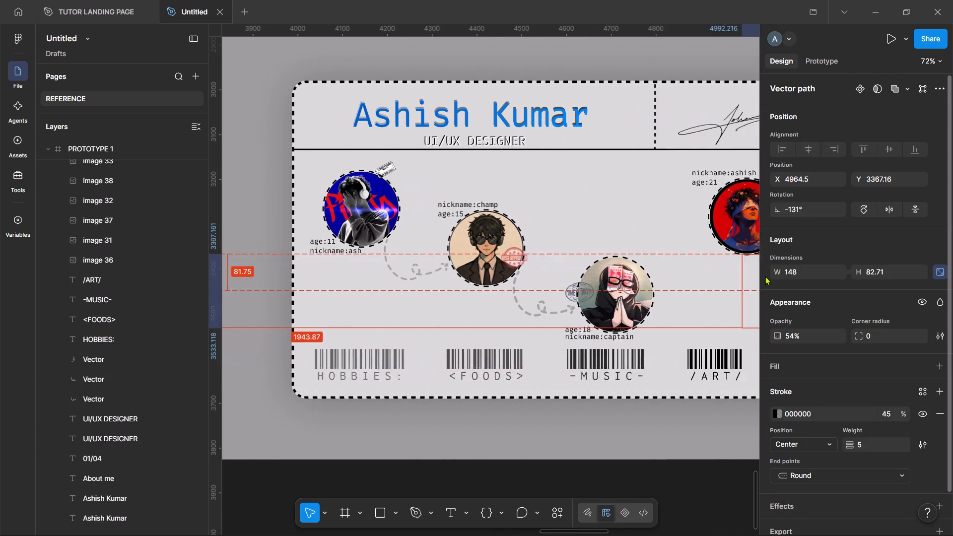
pyautogui.keyDown('alt'); pyautogui.moveTo(765, 276); pyautogui.dragTo(674, 272); pyautogui.keyUp('alt')
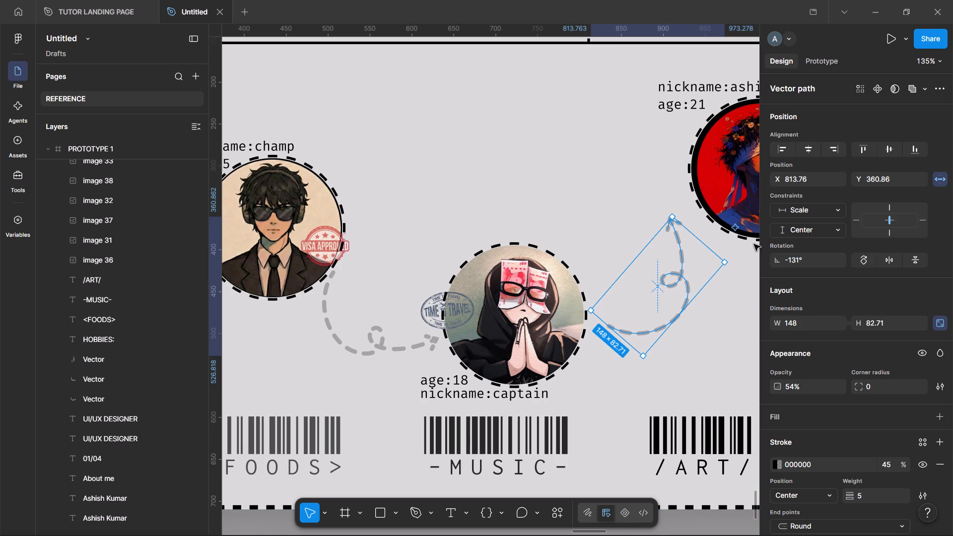
# Rotate the copied path between the third and fourth portraits to -166° and position it at about X 816, Y 386.
pyautogui.moveTo(776, 258); pyautogui.dragTo(477, 279)
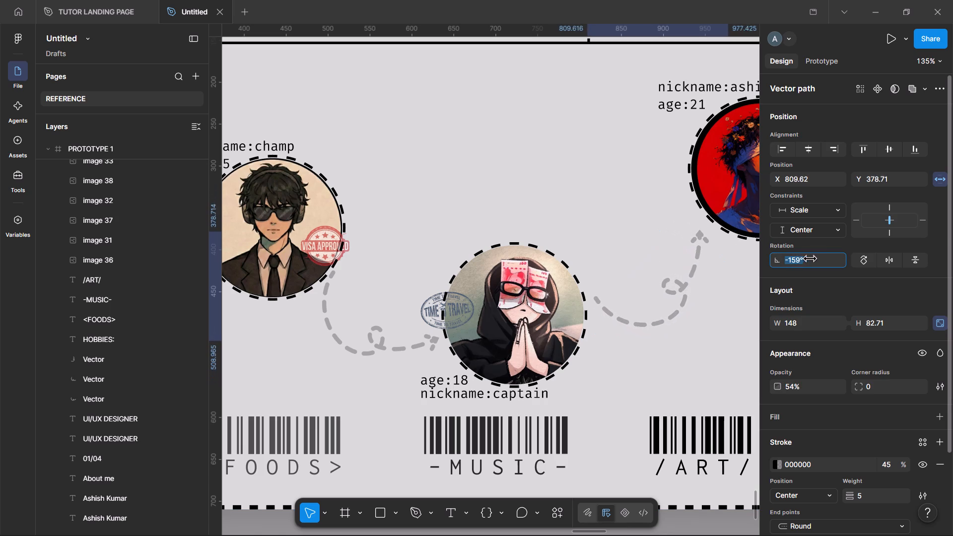
pyautogui.moveTo(477, 279); pyautogui.dragTo(480, 279)
pyautogui.moveTo(650, 288); pyautogui.dragTo(651, 294)
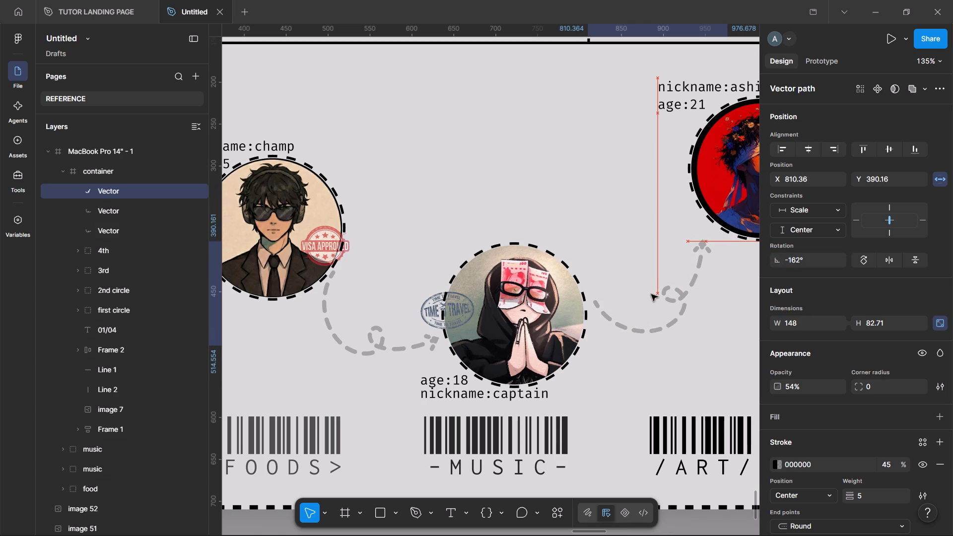
pyautogui.moveTo(651, 294); pyautogui.dragTo(651, 298)
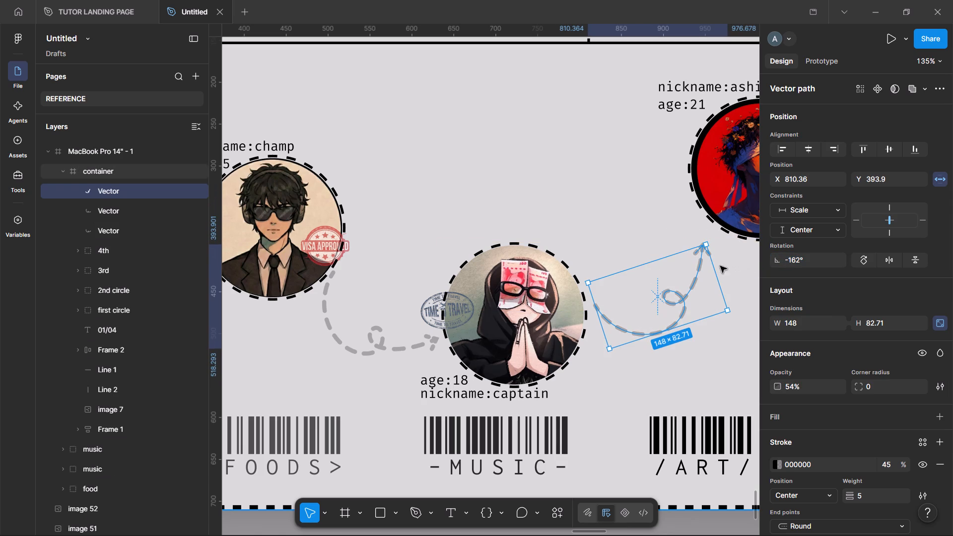
pyautogui.moveTo(773, 260); pyautogui.dragTo(775, 260)
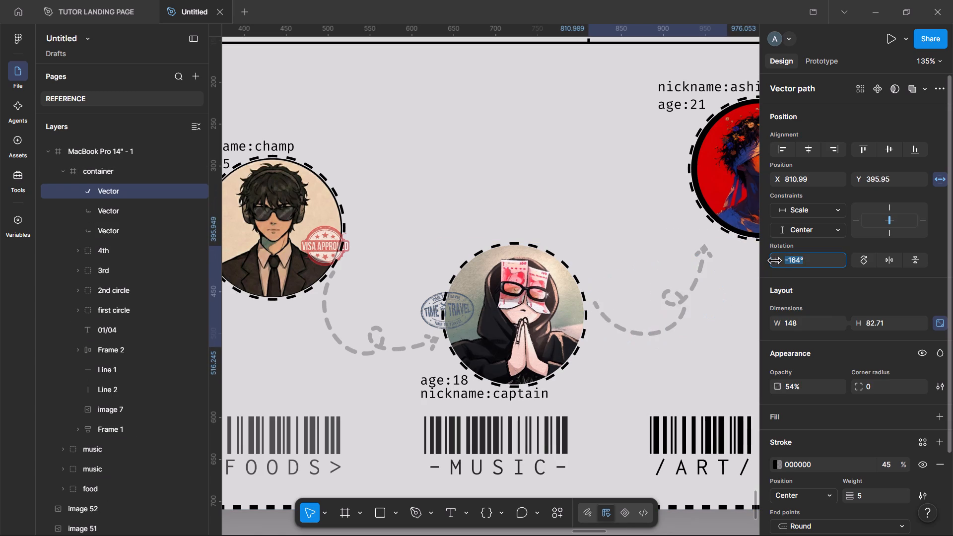
pyautogui.moveTo(775, 260); pyautogui.dragTo(777, 260)
pyautogui.moveTo(671, 293); pyautogui.dragTo(675, 284)
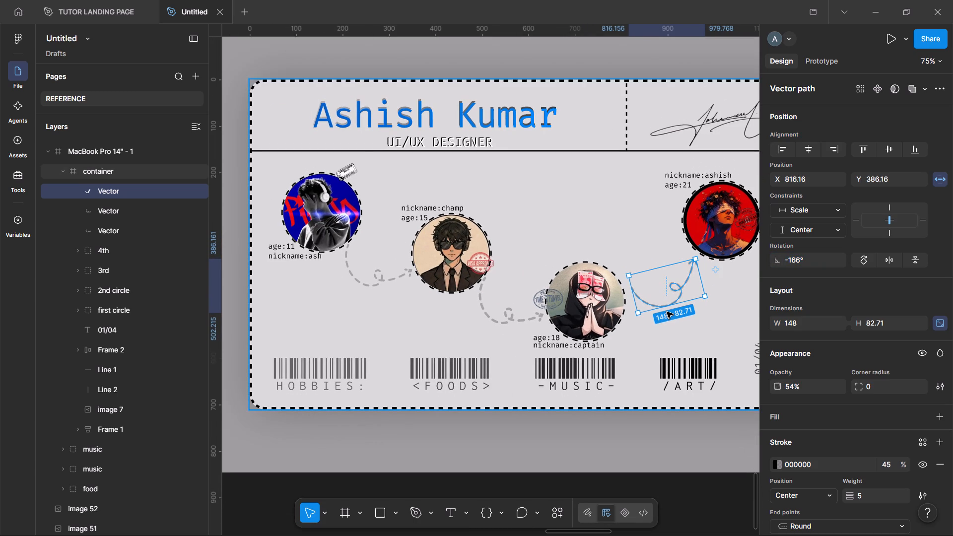
# Enlarge the third dashed path to about 160 × 90, move it to about X 805, Y 386, and clear the selection.
pyautogui.scroll(1, 667, 312)
pyautogui.moveTo(693, 335); pyautogui.dragTo(704, 335)
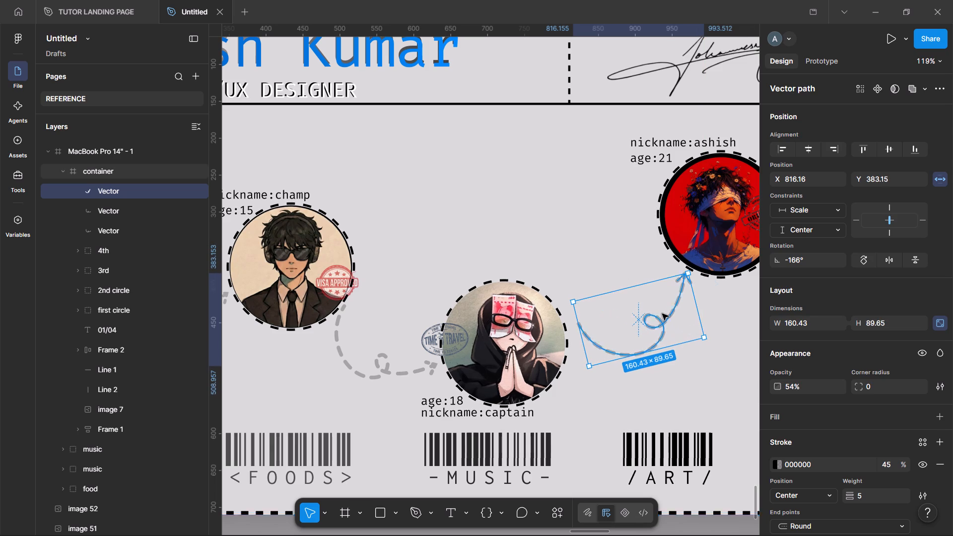
pyautogui.moveTo(657, 312); pyautogui.dragTo(647, 314)
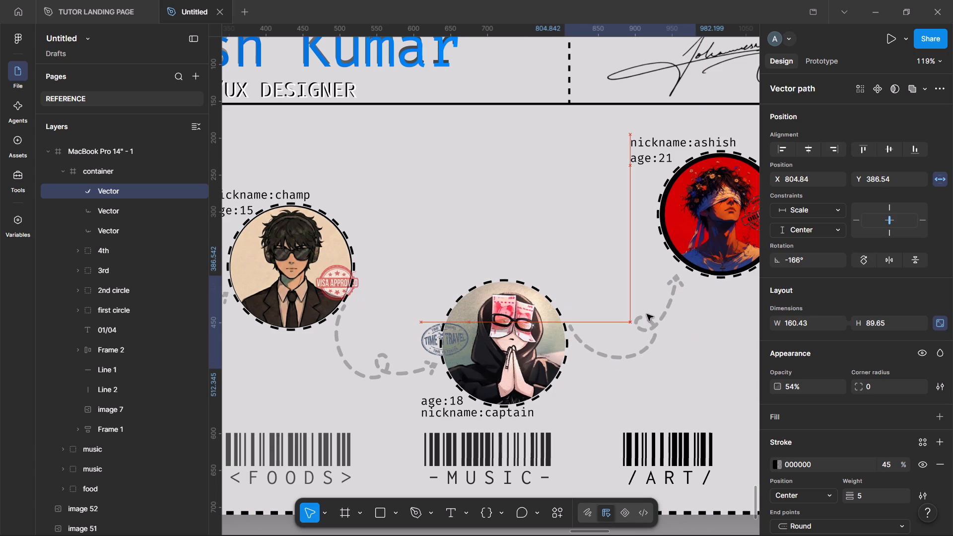
pyautogui.moveTo(647, 314); pyautogui.dragTo(648, 313)
pyautogui.click(665, 453)
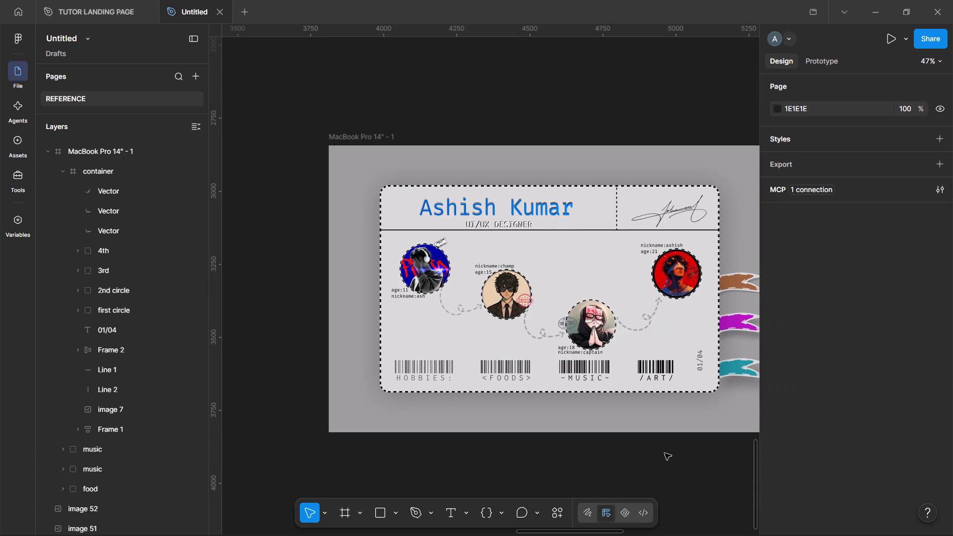
# Reposition the dashed path between the third and fourth portraits to about X 810, Y 387.
pyautogui.scroll(2, 665, 453)
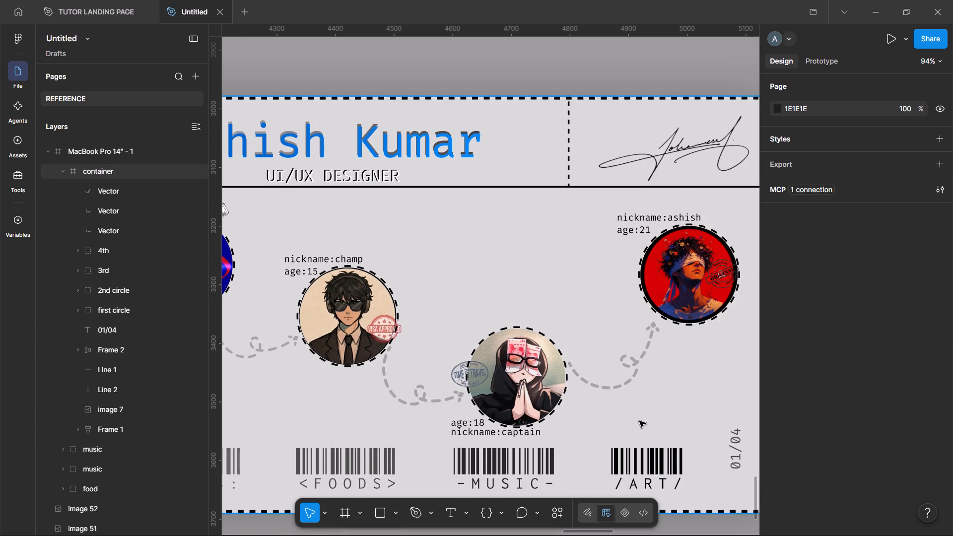
pyautogui.click(625, 358)
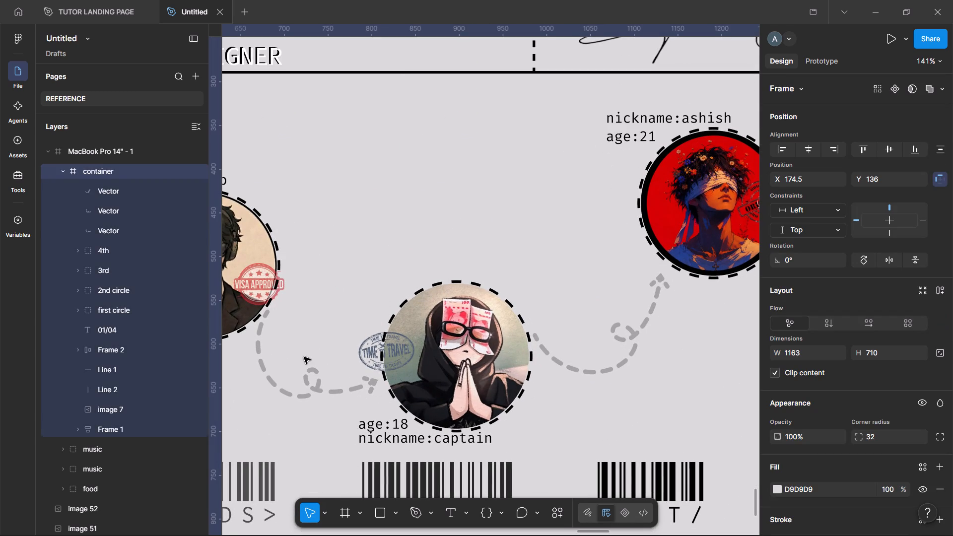
pyautogui.click(142, 197)
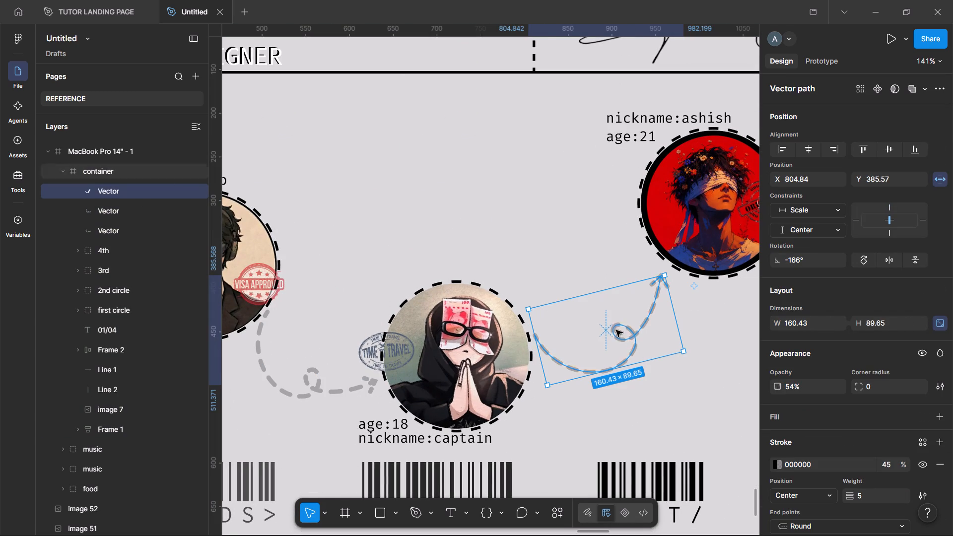
pyautogui.moveTo(603, 325); pyautogui.dragTo(608, 325)
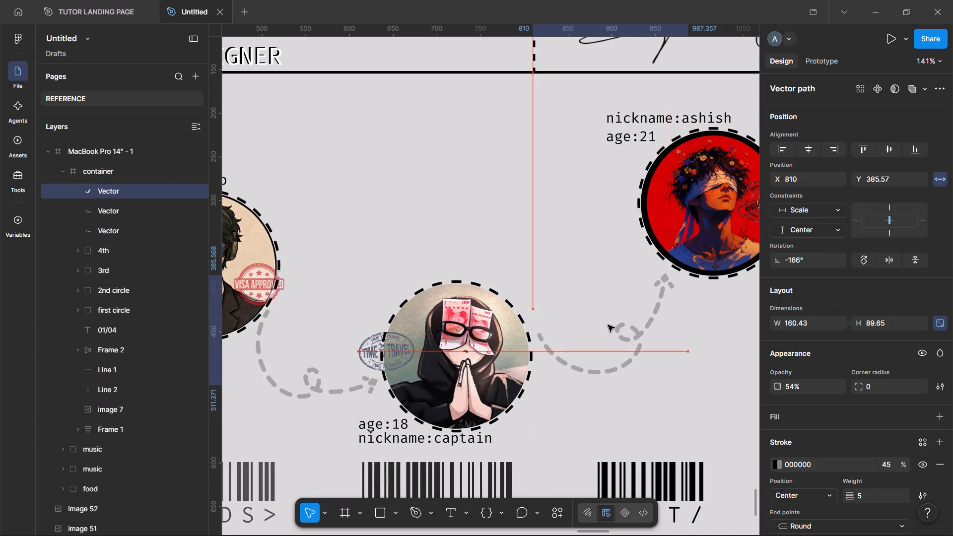
pyautogui.moveTo(608, 325); pyautogui.dragTo(608, 326)
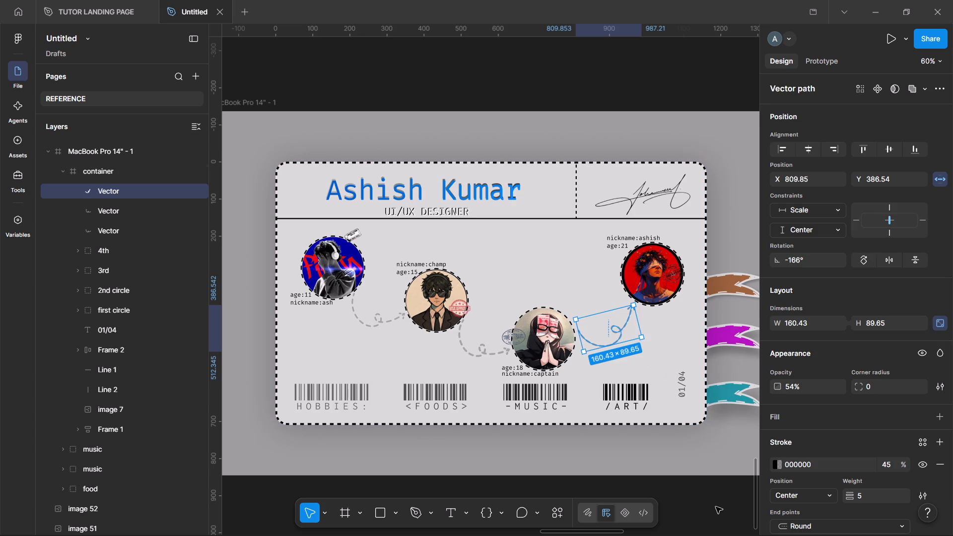
# Flip the MacBook card's dashed path between the second and third portraits vertically.
pyautogui.click(718, 511)
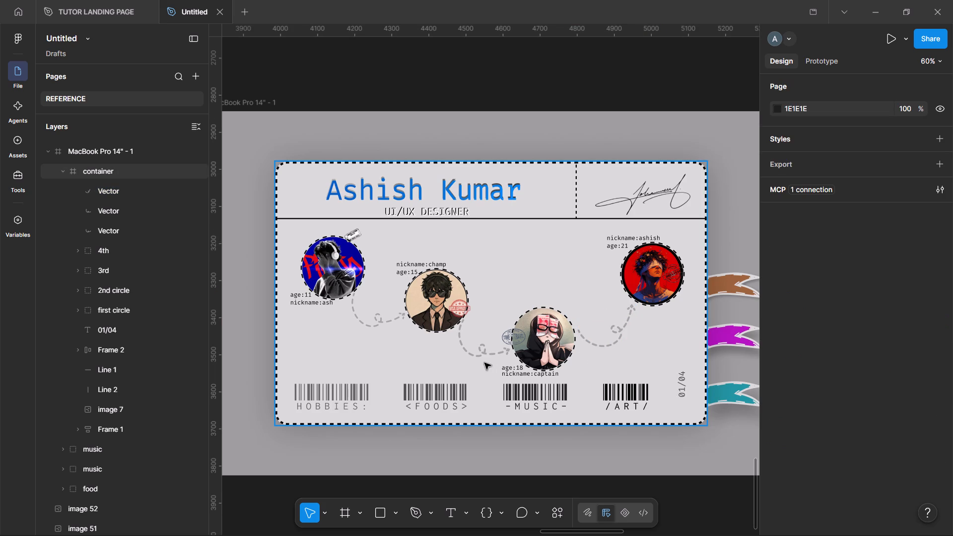
pyautogui.click(477, 353)
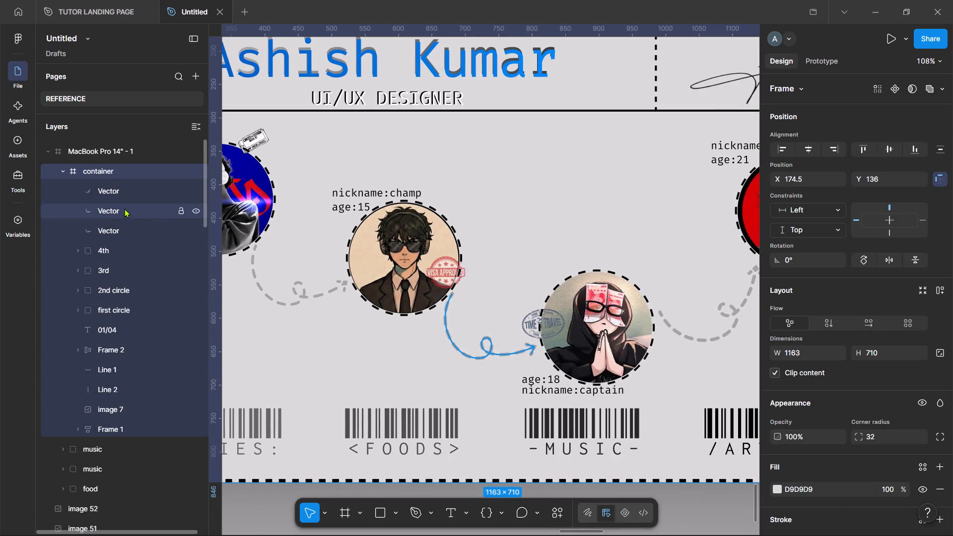
pyautogui.click(124, 208)
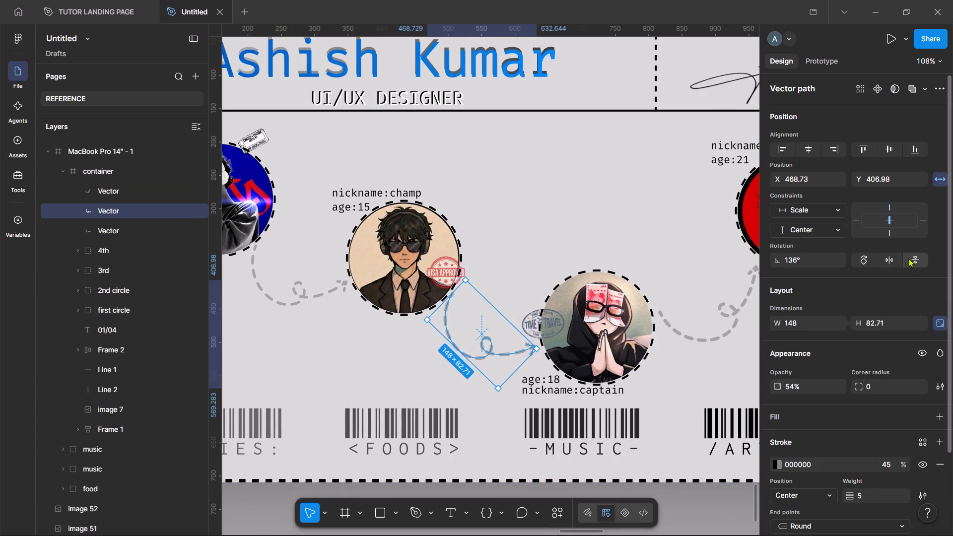
pyautogui.click(914, 258)
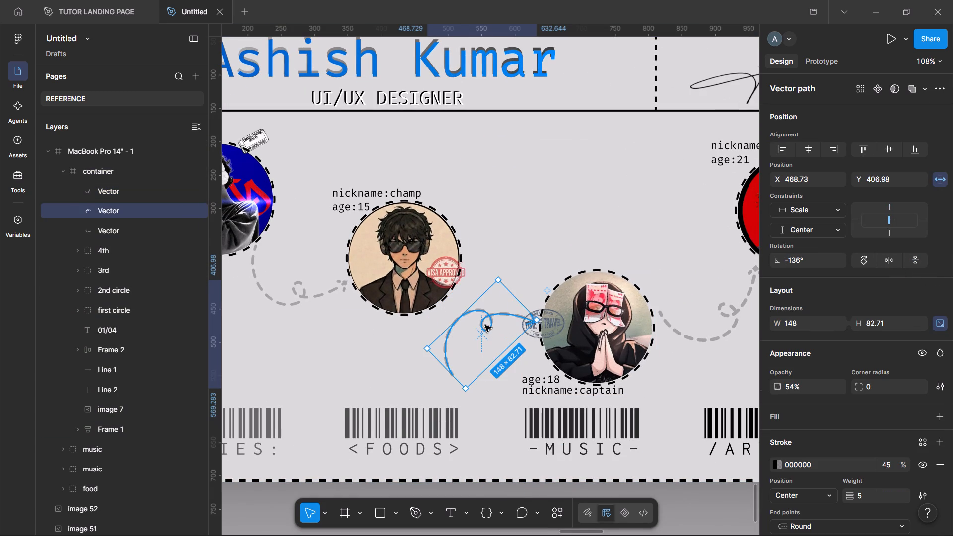
# Rotate the flipped path to 150° and move it up between the second and third portraits, to about X 507, Y 305.
pyautogui.moveTo(778, 264); pyautogui.dragTo(801, 267)
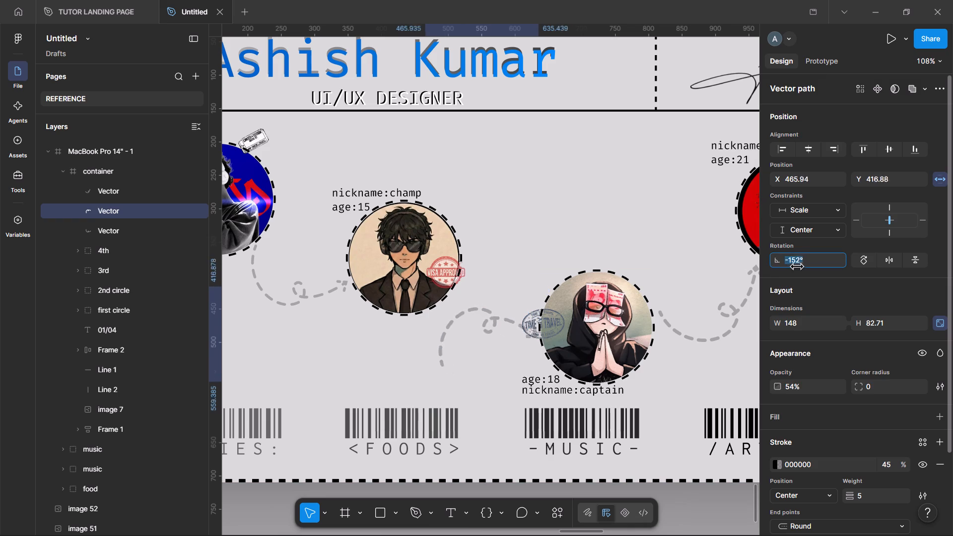
pyautogui.moveTo(801, 267); pyautogui.dragTo(549, 298)
pyautogui.moveTo(475, 305); pyautogui.dragTo(501, 231)
pyautogui.moveTo(771, 257); pyautogui.dragTo(763, 257)
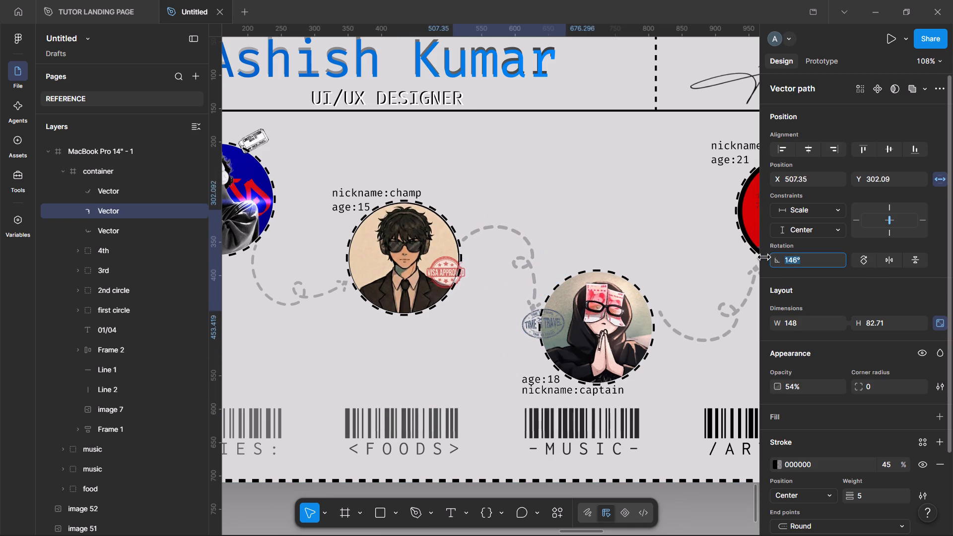
pyautogui.moveTo(763, 257); pyautogui.dragTo(759, 257)
pyautogui.moveTo(519, 261); pyautogui.dragTo(519, 260)
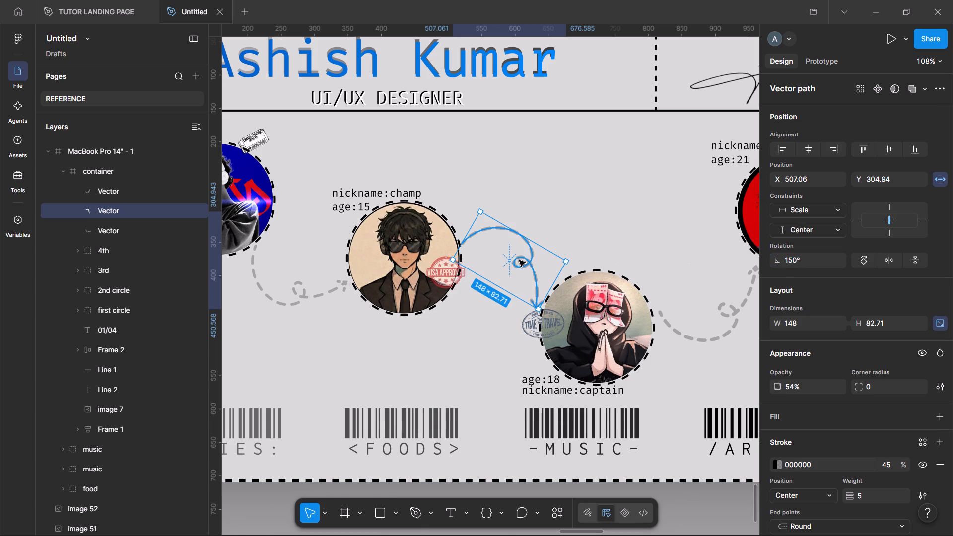
# Adjust the path's placement between the second and third portraits and rotate it to 169°.
pyautogui.moveTo(519, 260); pyautogui.dragTo(525, 253)
pyautogui.moveTo(773, 257); pyautogui.dragTo(765, 257)
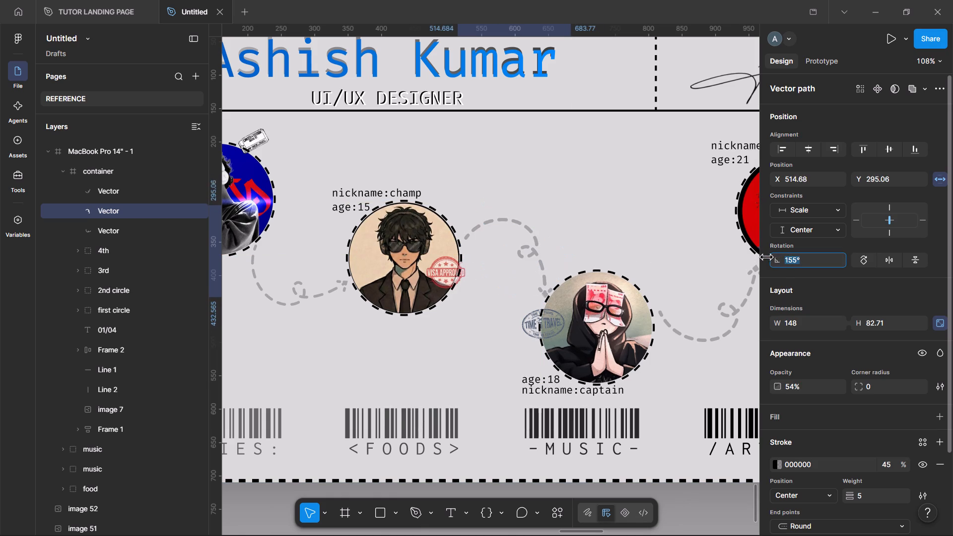
pyautogui.moveTo(765, 257); pyautogui.dragTo(756, 260)
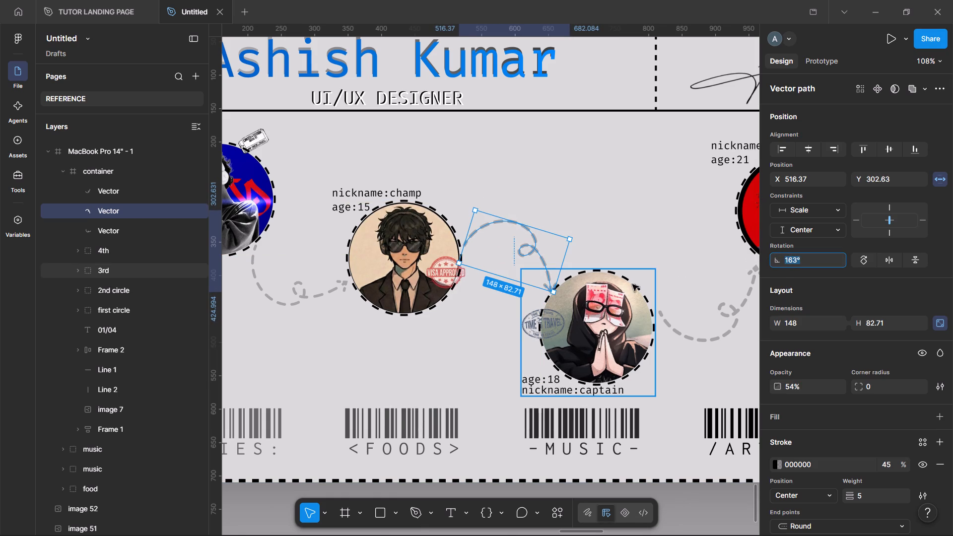
pyautogui.click(527, 234)
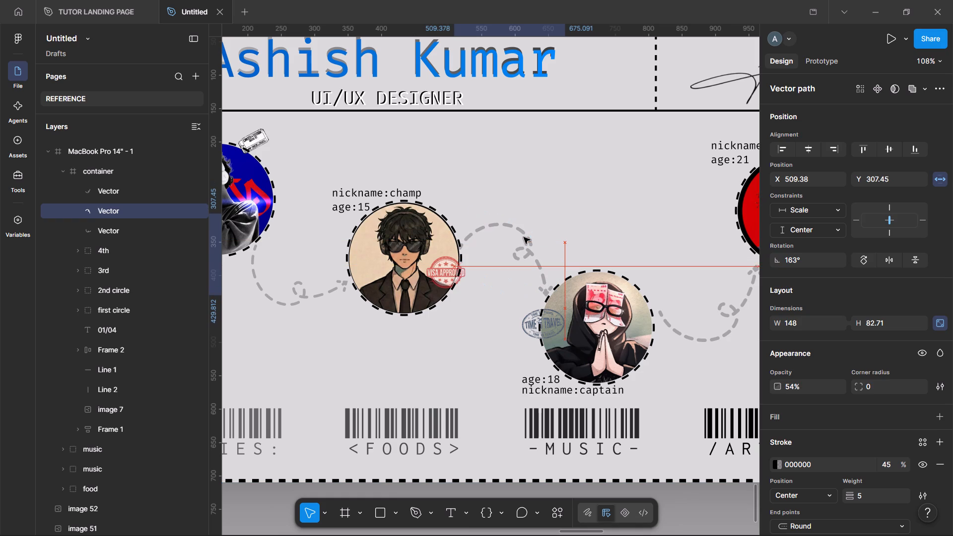
pyautogui.moveTo(778, 264); pyautogui.dragTo(773, 264)
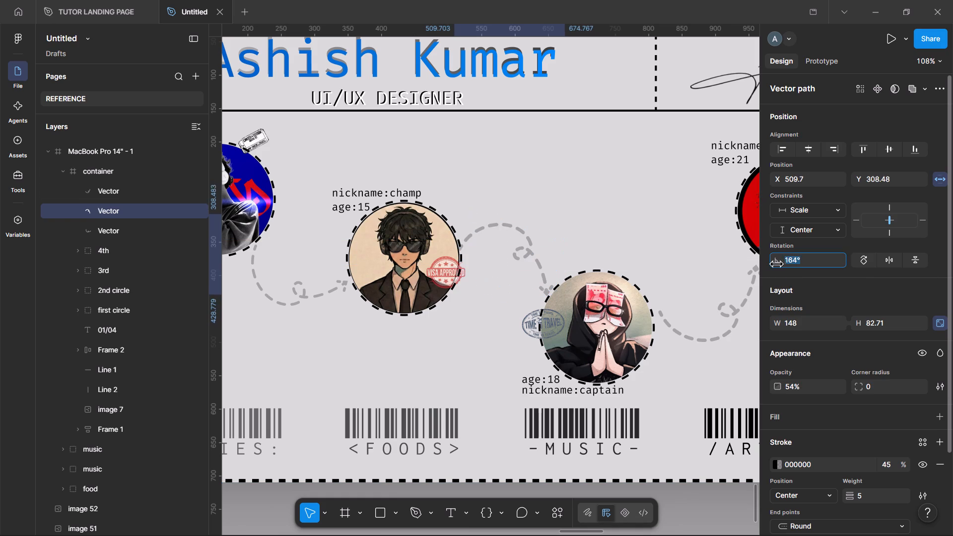
pyautogui.moveTo(773, 264); pyautogui.dragTo(769, 264)
# Position the dashed path between the second and third portraits at about X 517, Y 298, and clear the selection.
pyautogui.moveTo(532, 266); pyautogui.dragTo(535, 251)
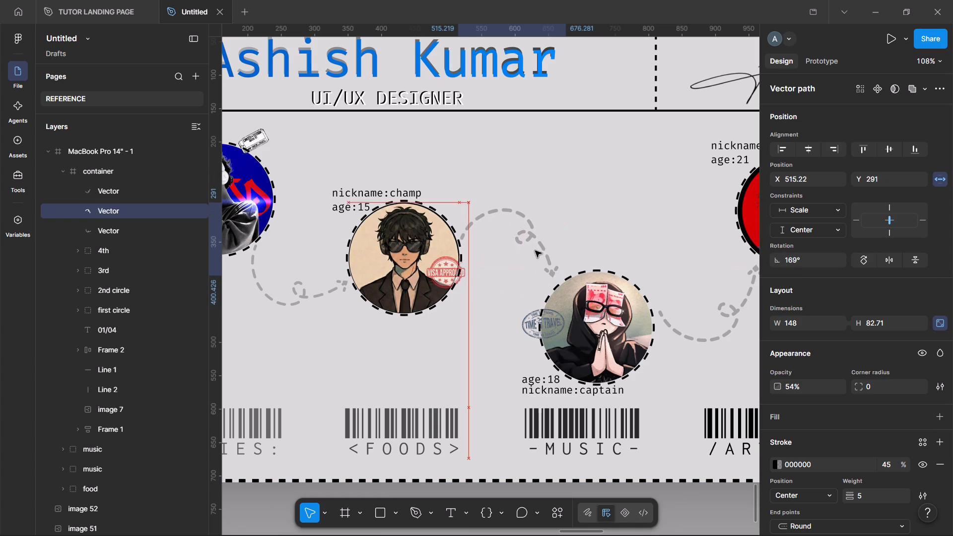
pyautogui.moveTo(535, 251); pyautogui.dragTo(536, 259)
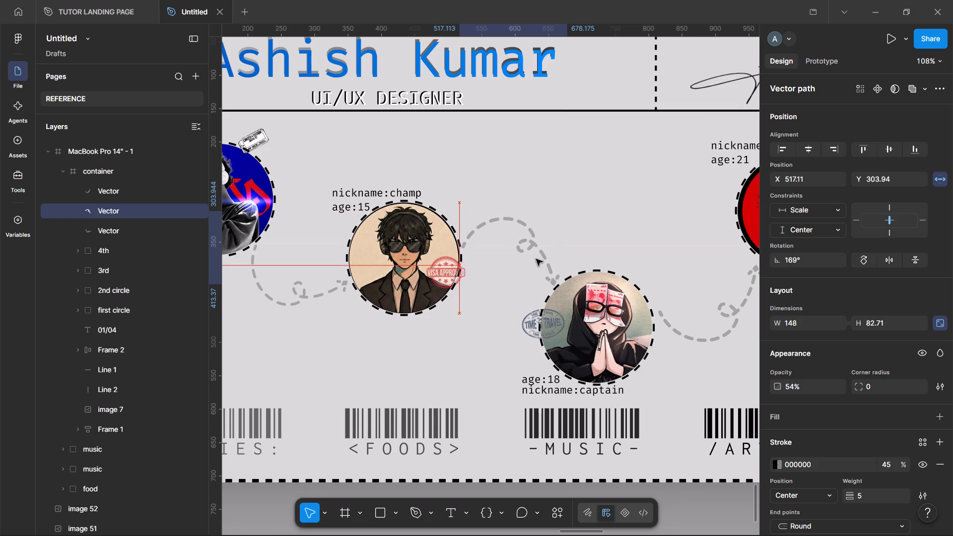
pyautogui.moveTo(536, 259); pyautogui.dragTo(536, 260)
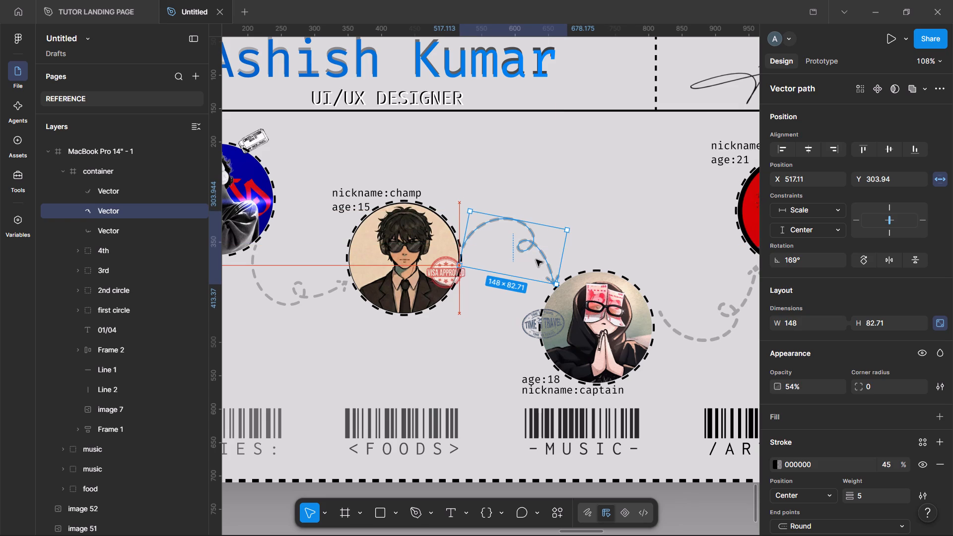
pyautogui.moveTo(536, 260); pyautogui.dragTo(536, 250)
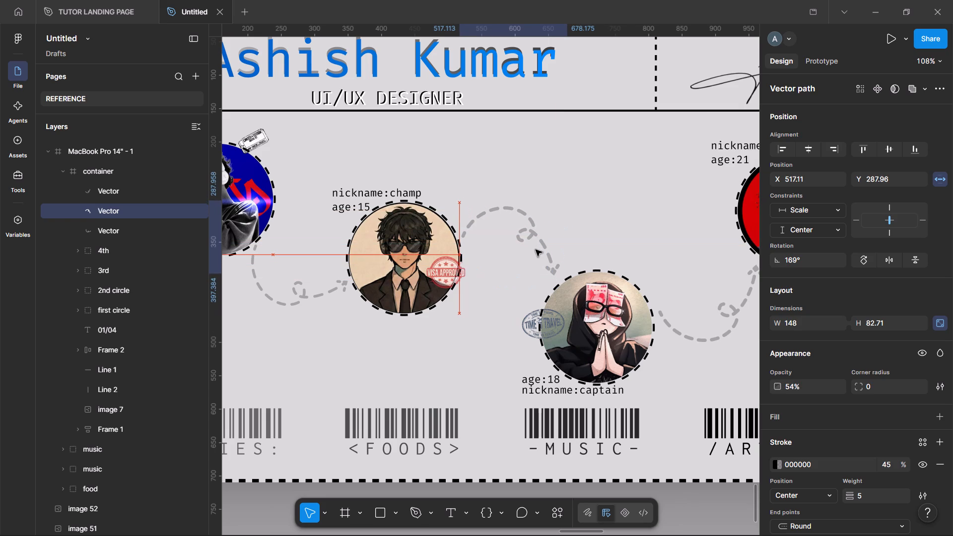
pyautogui.moveTo(536, 250); pyautogui.dragTo(535, 262)
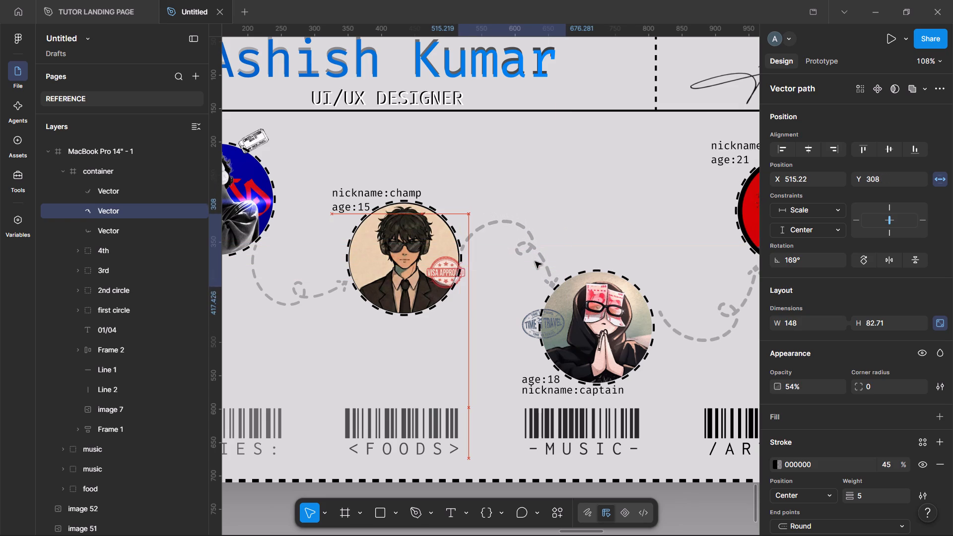
pyautogui.moveTo(535, 262); pyautogui.dragTo(539, 257)
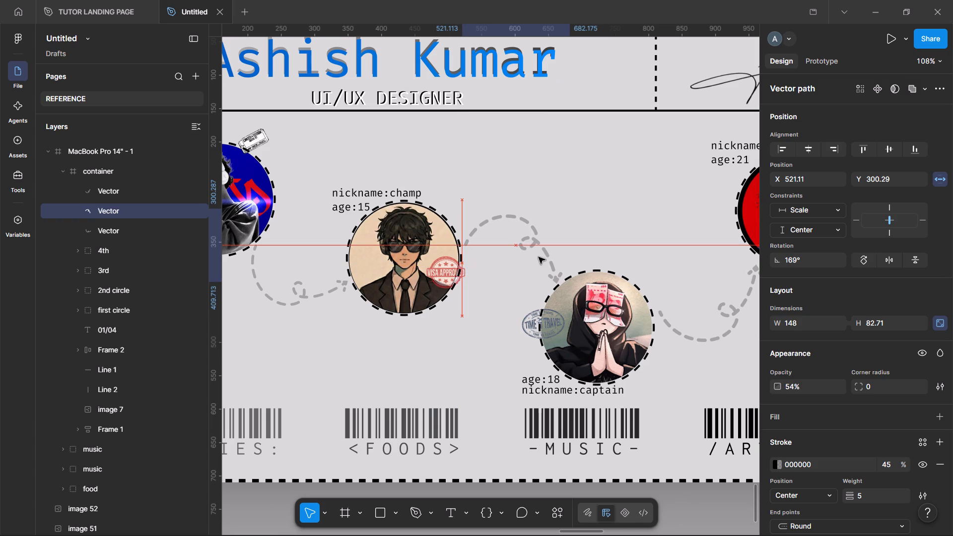
pyautogui.moveTo(539, 257); pyautogui.dragTo(539, 256)
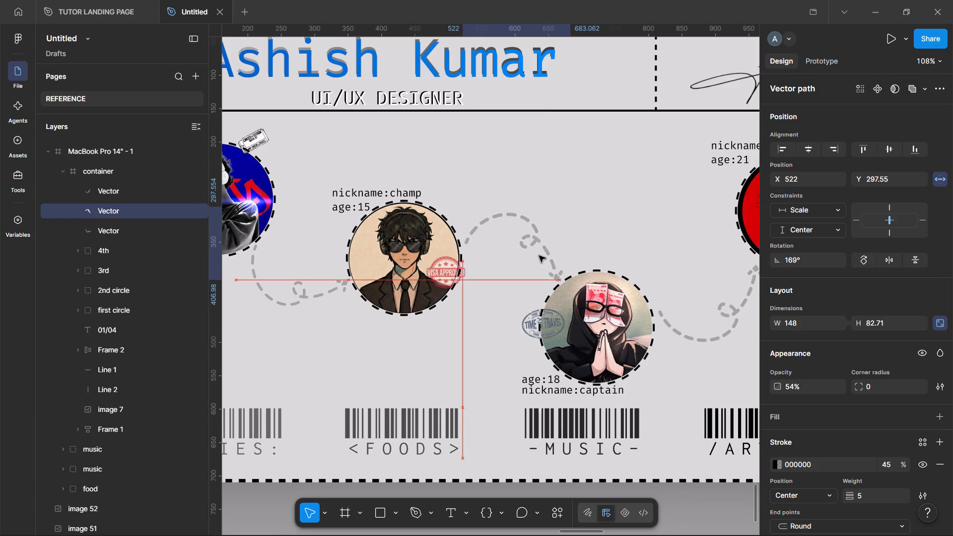
pyautogui.moveTo(539, 256); pyautogui.dragTo(536, 253)
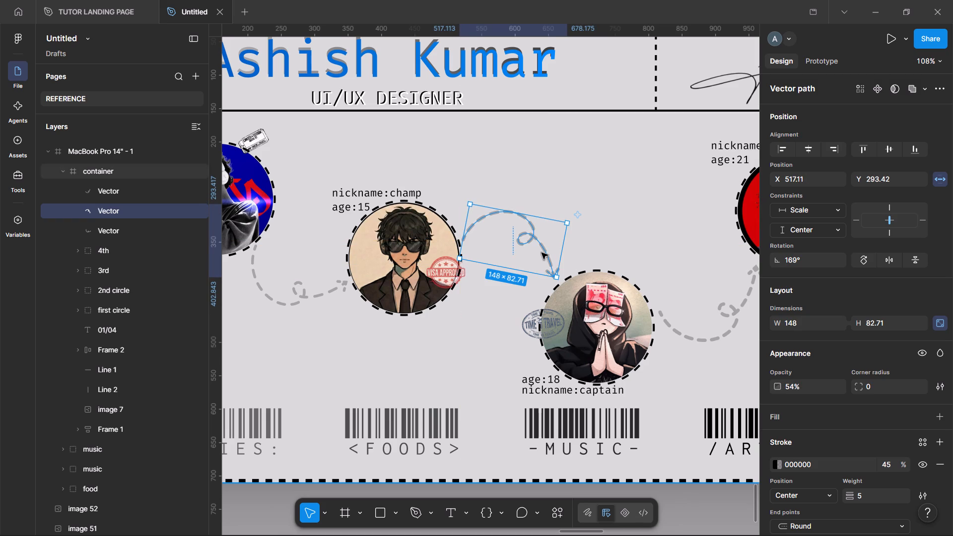
pyautogui.click(536, 248)
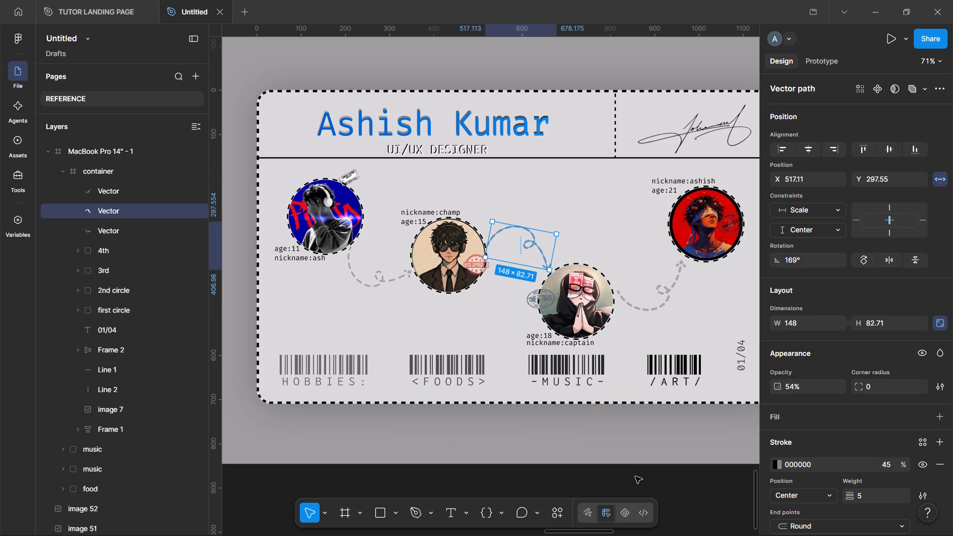
pyautogui.click(637, 479)
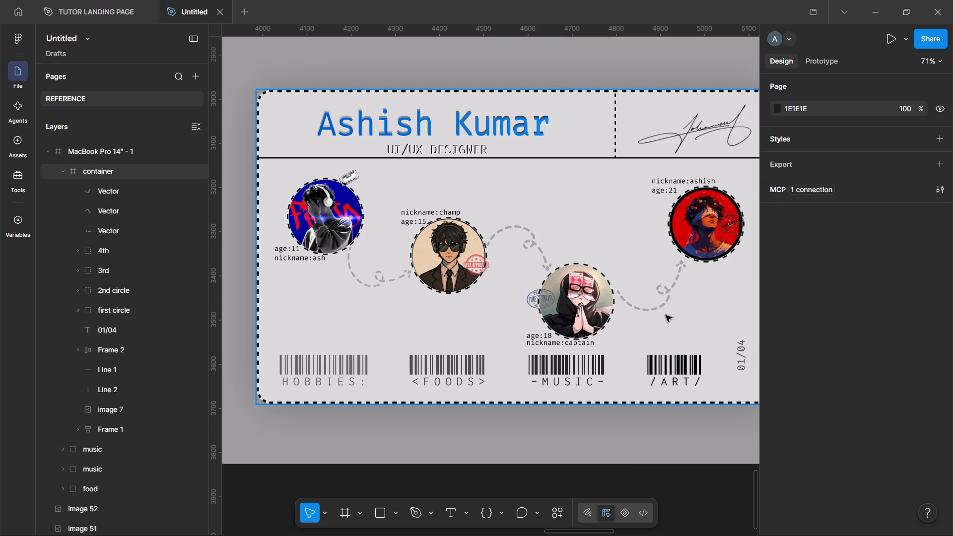
# Duplicate the ten airplane images, image 53 to image 62, from PROTOTYPE 1 onto the MacBook card's path between the third and fourth portraits.
pyautogui.hscroll(3, 666, 315)
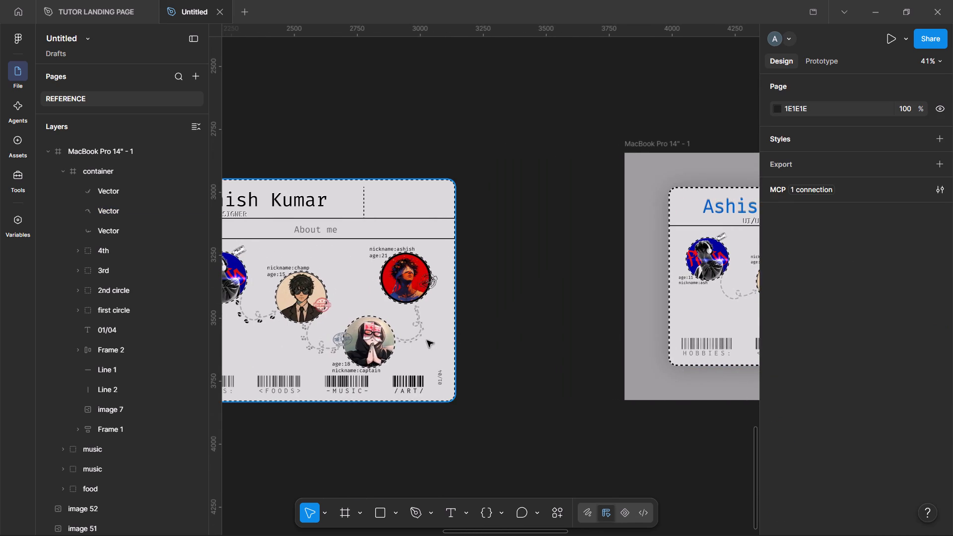
pyautogui.hscroll(1, 427, 340)
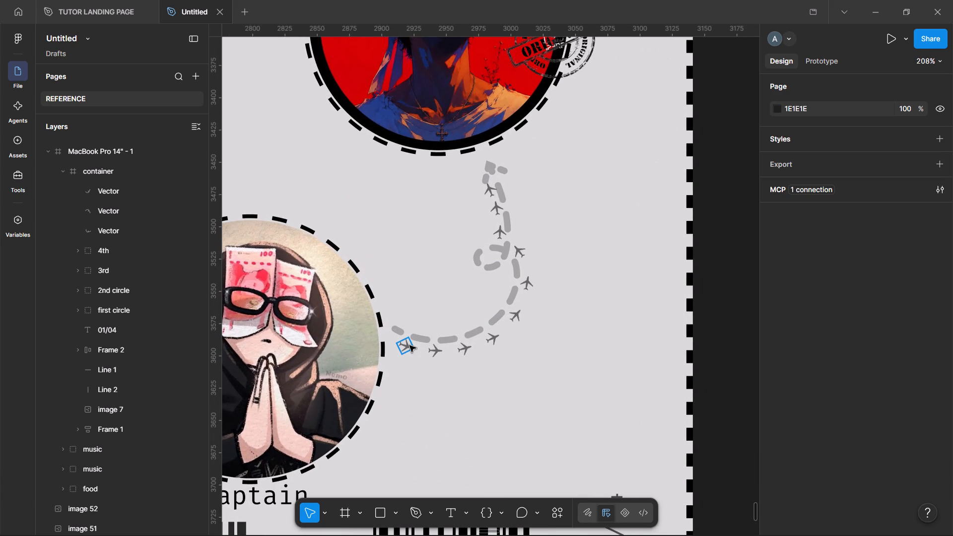
pyautogui.click(408, 346)
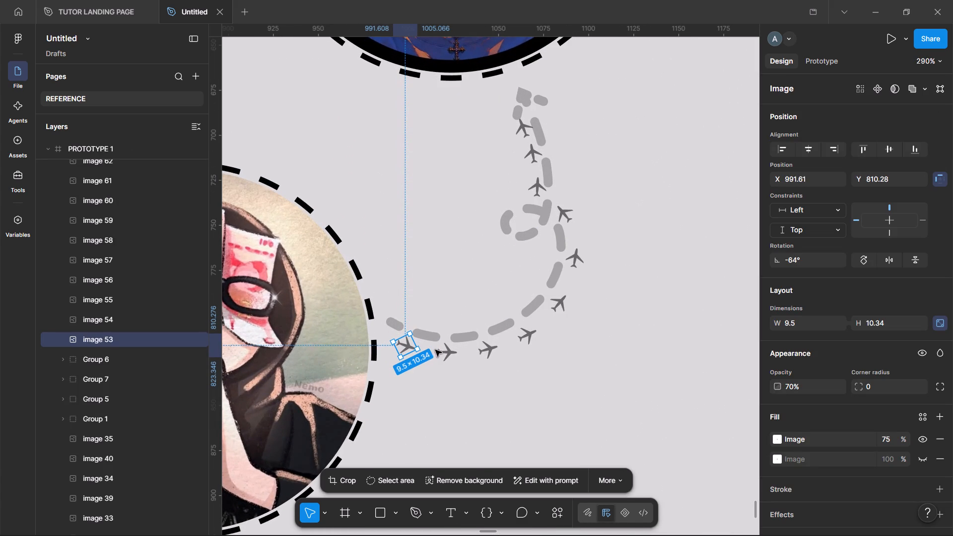
pyautogui.keyDown('shift'); pyautogui.click(443, 352); pyautogui.keyUp('shift')
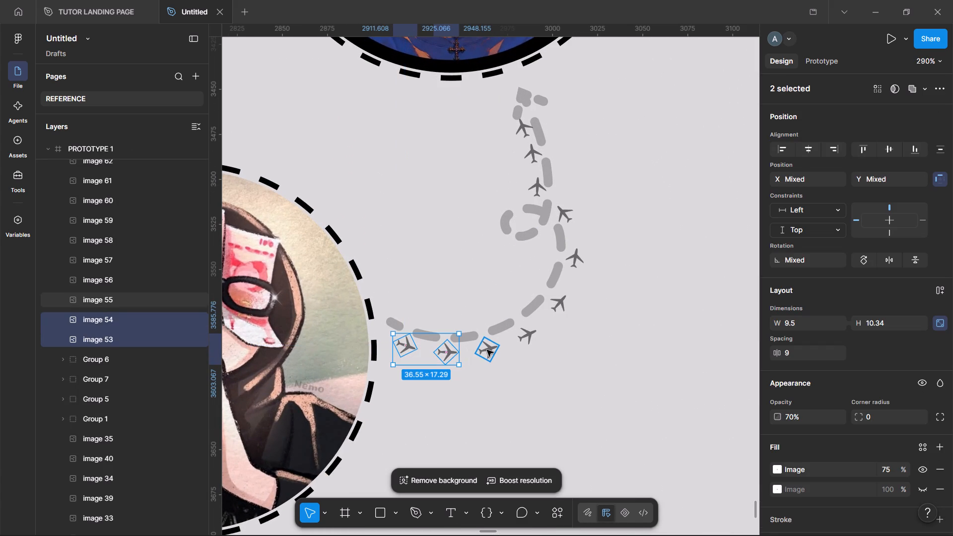
pyautogui.keyDown('shift'); pyautogui.click(487, 350); pyautogui.keyUp('shift')
pyautogui.scroll(1, 157, 207)
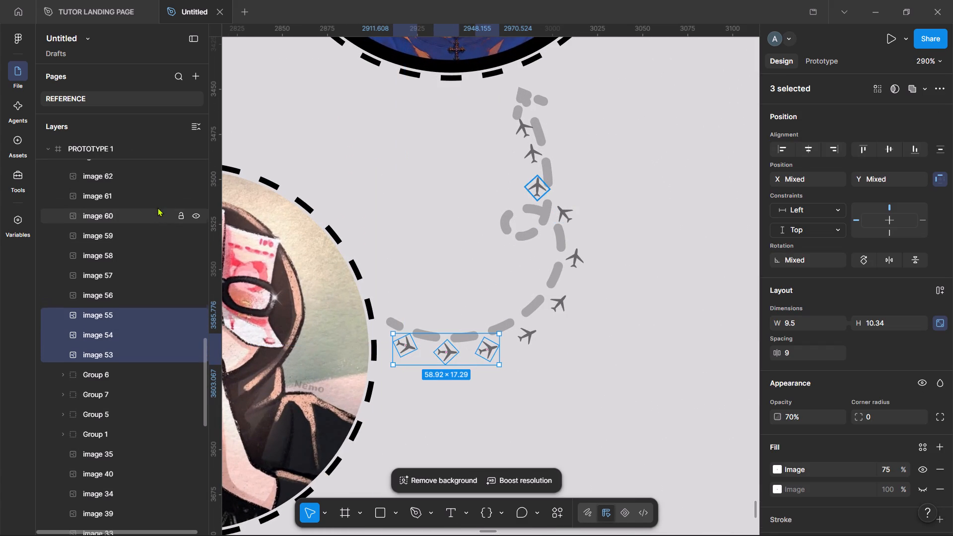
pyautogui.scroll(1, 157, 207)
pyautogui.keyDown('shift'); pyautogui.click(128, 227); pyautogui.keyUp('shift')
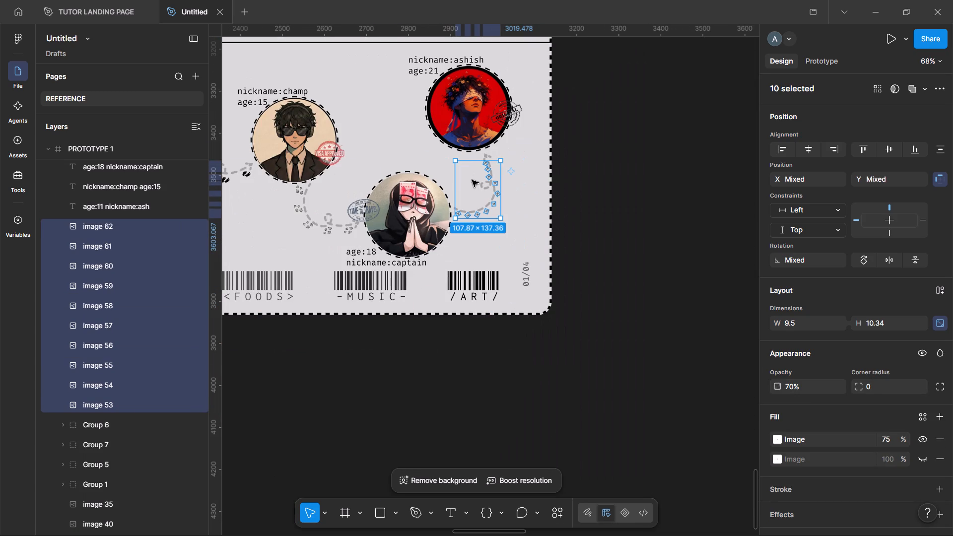
pyautogui.keyDown('alt'); pyautogui.moveTo(472, 179); pyautogui.dragTo(508, 184); pyautogui.keyUp('alt')
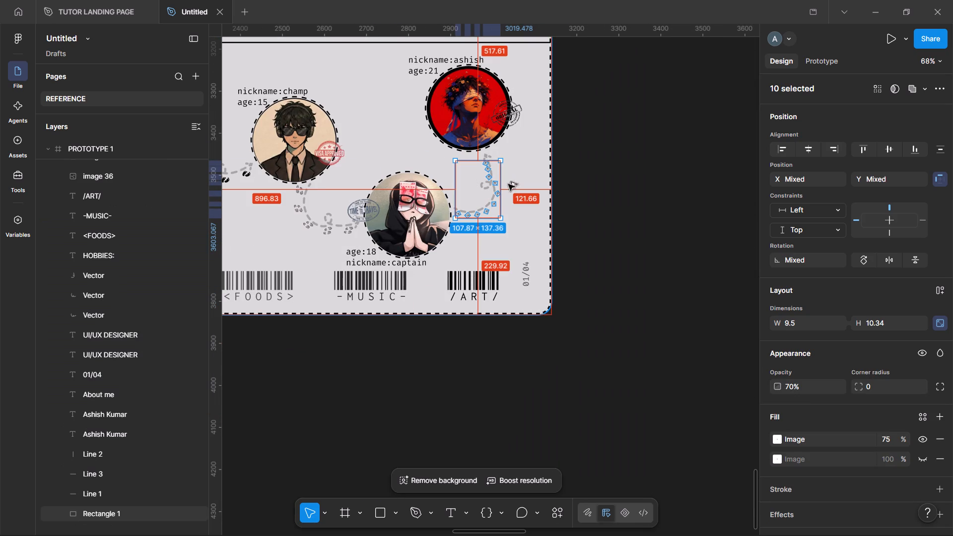
pyautogui.keyDown('alt'); pyautogui.moveTo(508, 184); pyautogui.dragTo(698, 281); pyautogui.keyUp('alt')
pyautogui.hscroll(-2, 698, 281)
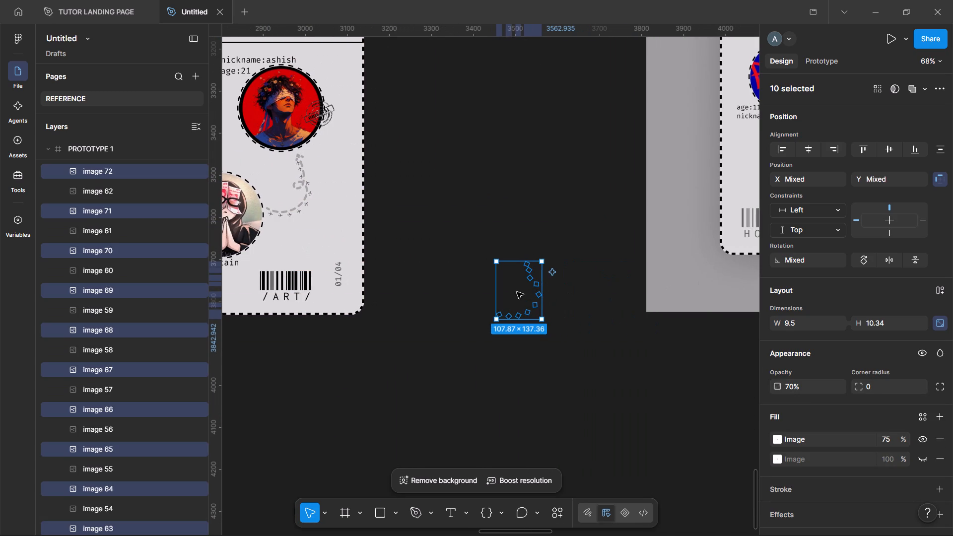
pyautogui.moveTo(517, 292); pyautogui.dragTo(691, 132)
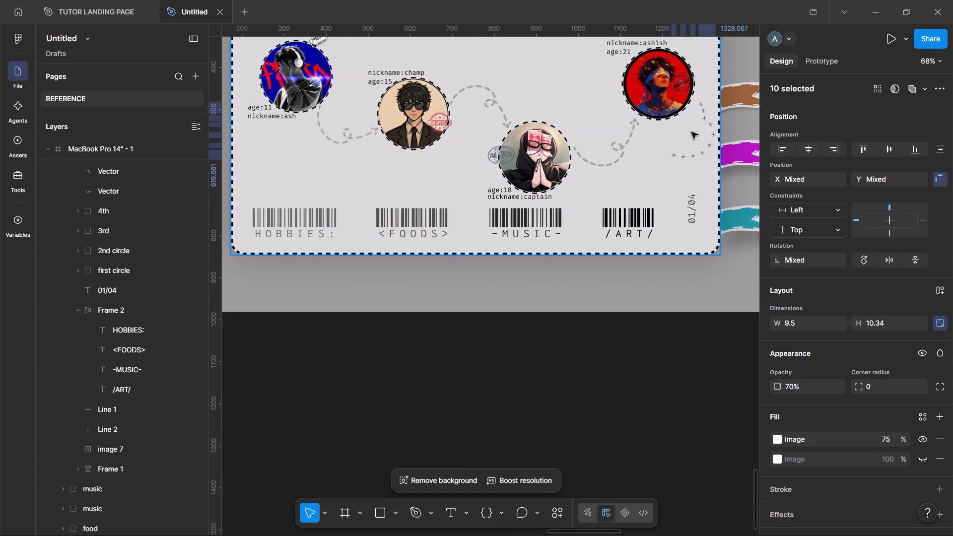
pyautogui.moveTo(691, 132); pyautogui.dragTo(617, 162)
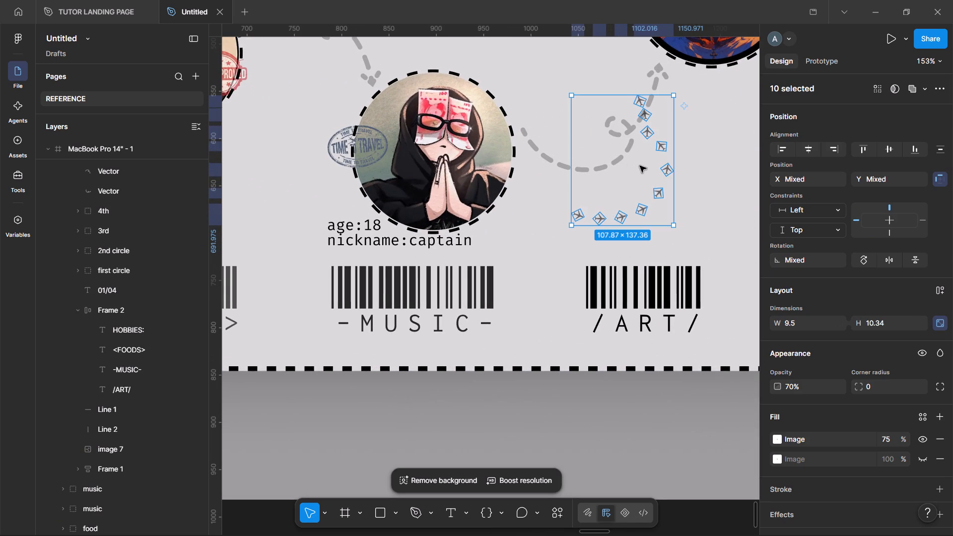
pyautogui.moveTo(640, 166); pyautogui.dragTo(596, 139)
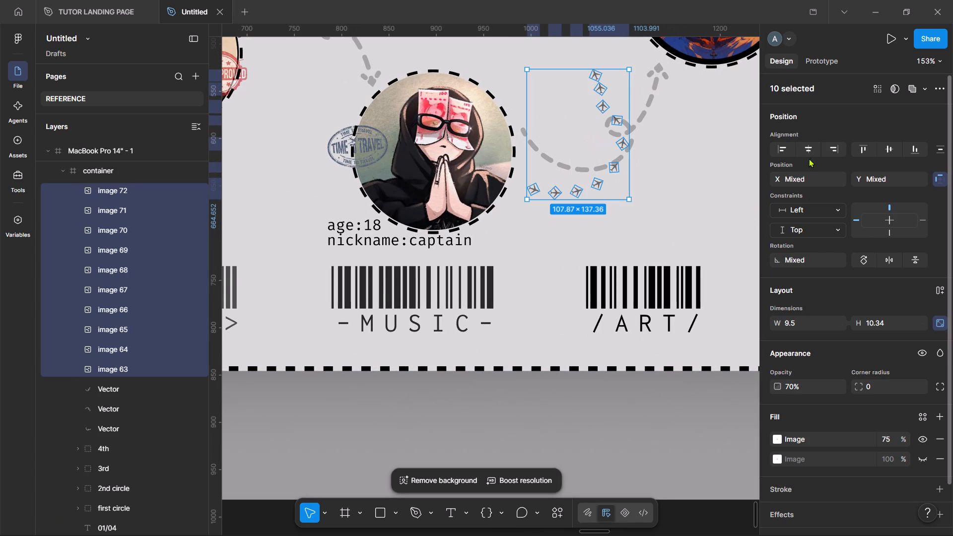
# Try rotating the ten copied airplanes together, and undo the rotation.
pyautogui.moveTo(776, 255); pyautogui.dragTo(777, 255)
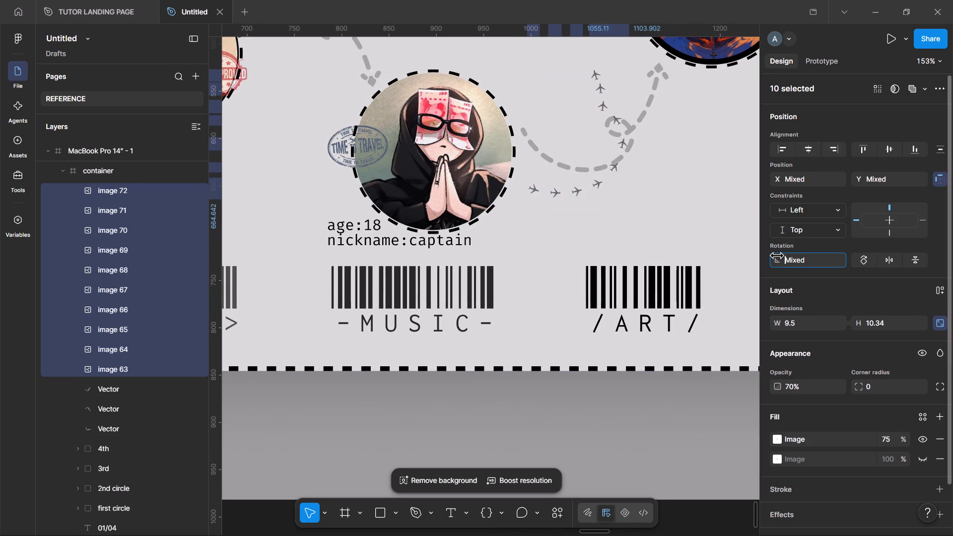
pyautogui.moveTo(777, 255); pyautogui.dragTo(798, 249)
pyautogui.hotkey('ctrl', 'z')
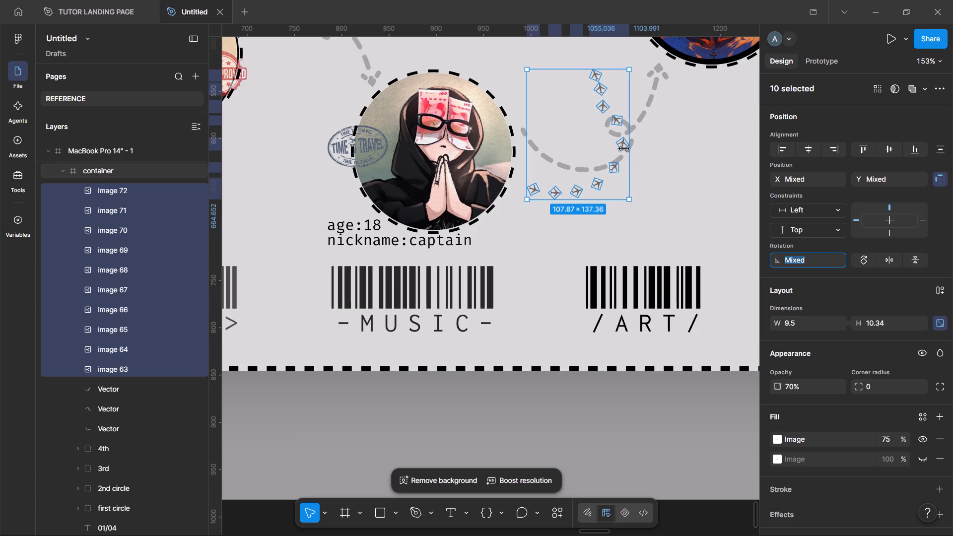
# Rotate the ten copied airplanes as one temporary group to -49° so they follow the path below its curve, ungrouping them at the end.
pyautogui.moveTo(577, 113); pyautogui.dragTo(593, 125)
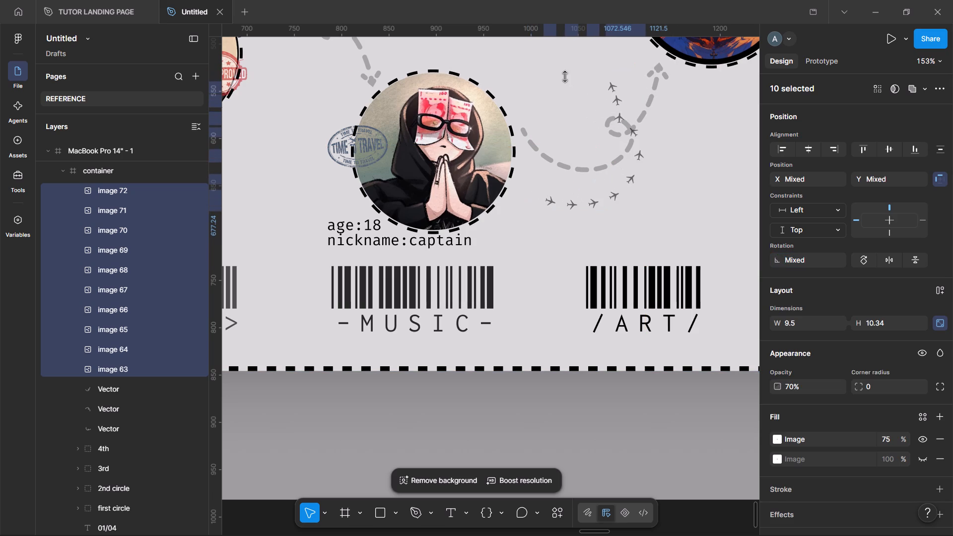
pyautogui.hotkey('ctrl', 'g')
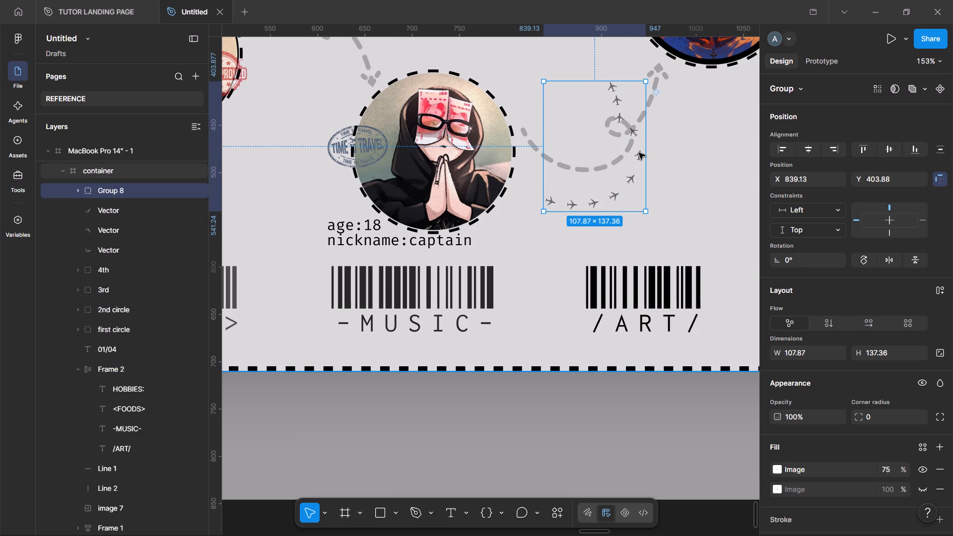
pyautogui.moveTo(776, 256); pyautogui.dragTo(773, 257)
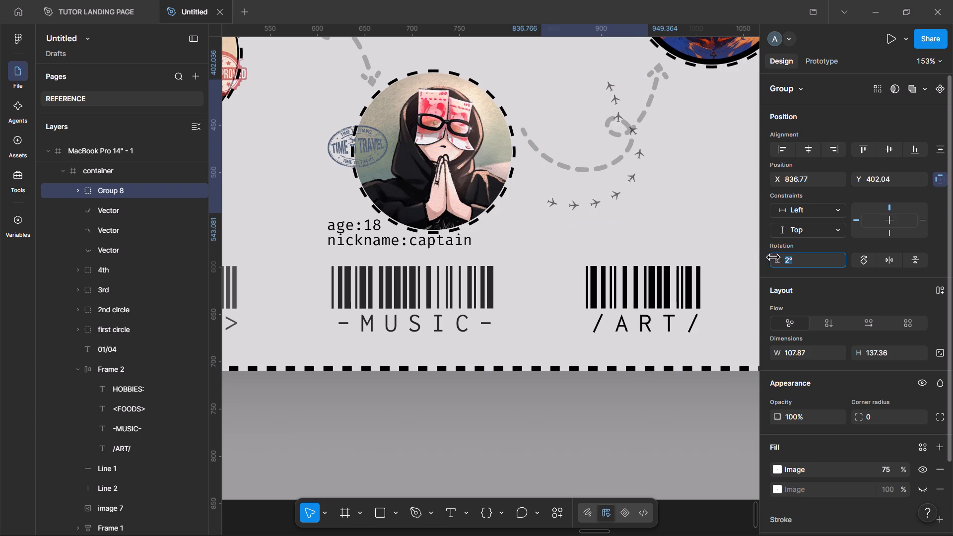
pyautogui.moveTo(773, 257); pyautogui.dragTo(503, 276)
pyautogui.click(596, 180)
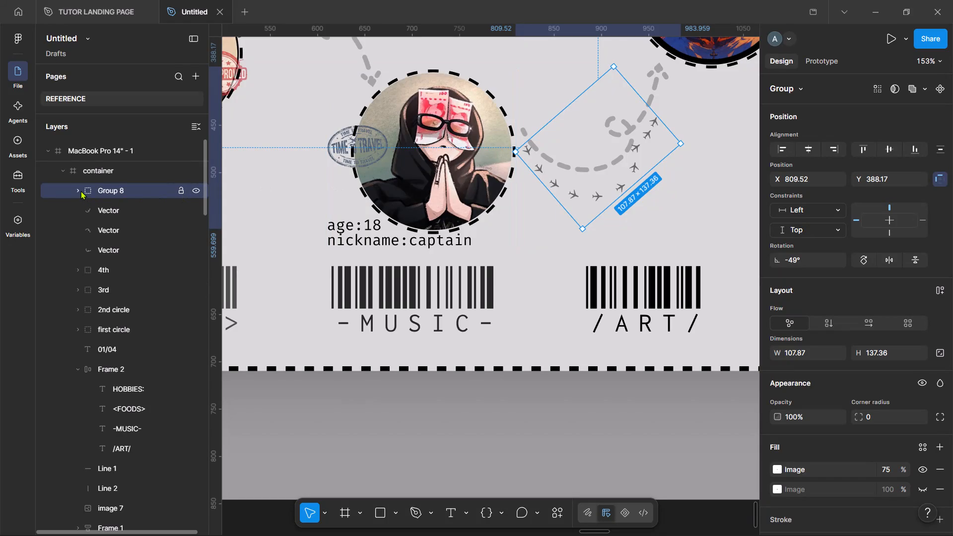
pyautogui.hotkey('ctrl', 'BackSpace')
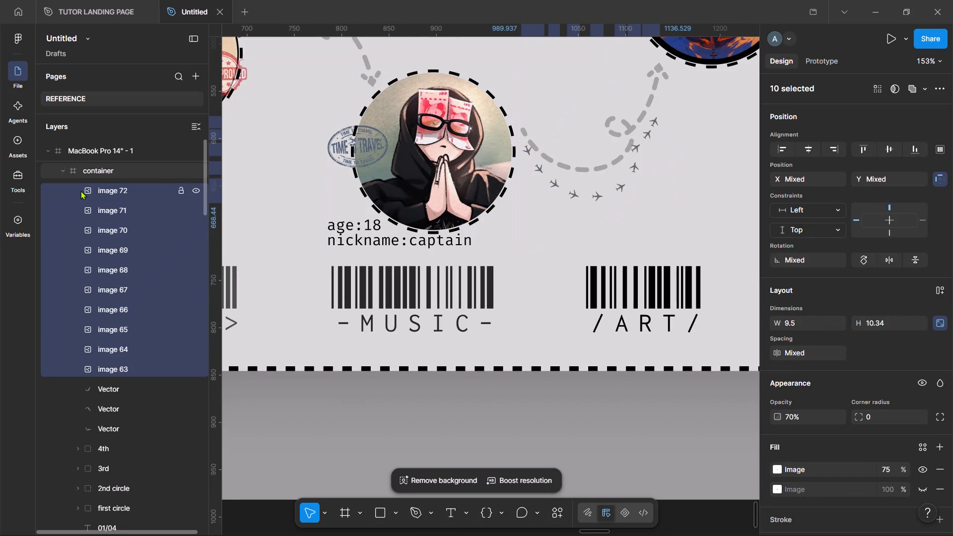
# Place airplane image 72 on the inner side of the path's arrow end at about X 942, Y 402, rotated to 19°.
pyautogui.scroll(1, 628, 130)
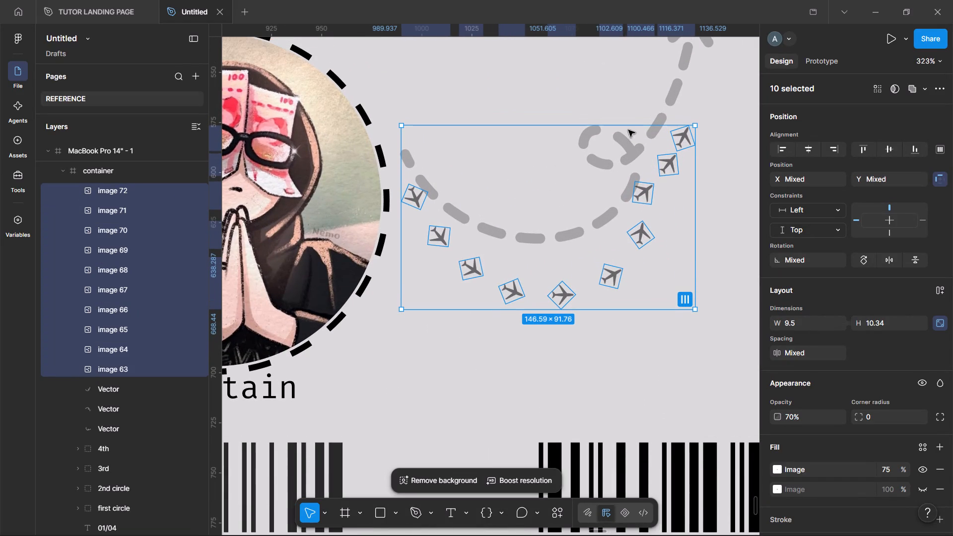
pyautogui.hscroll(-1, 654, 205)
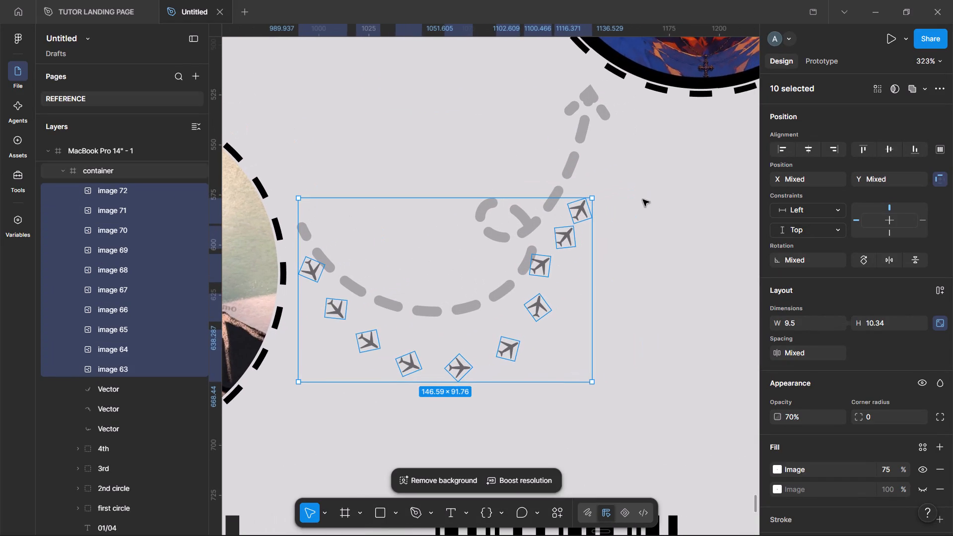
pyautogui.click(643, 200)
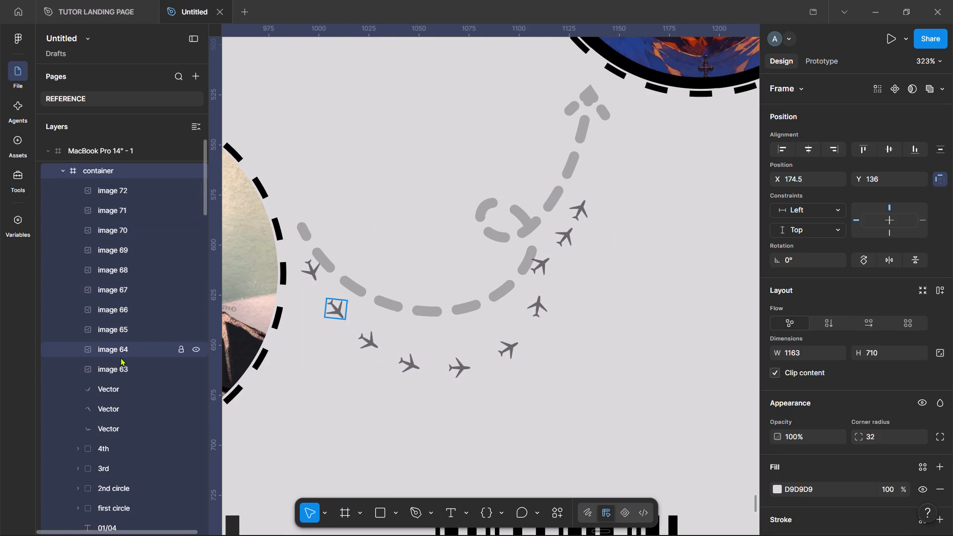
pyautogui.click(119, 365)
pyautogui.click(131, 190)
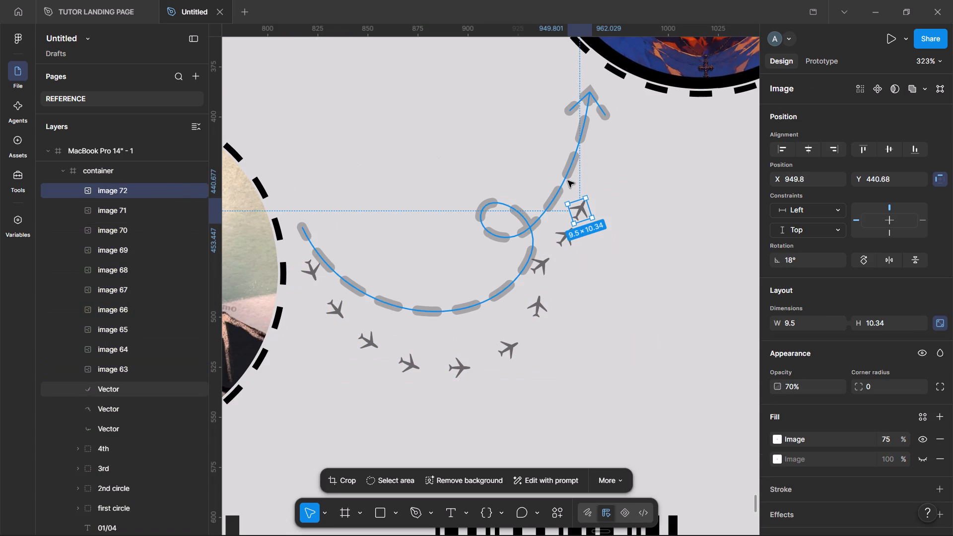
pyautogui.moveTo(581, 208); pyautogui.dragTo(596, 158)
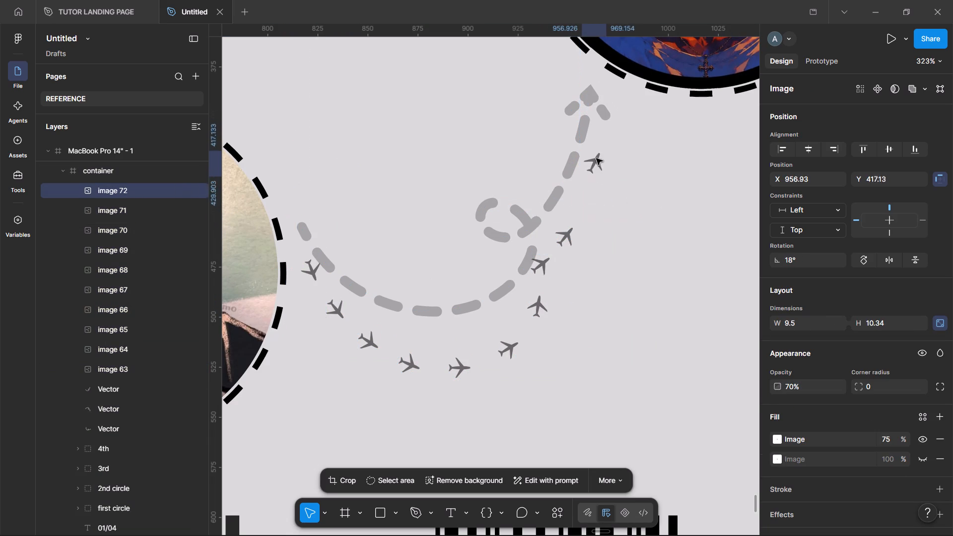
pyautogui.moveTo(596, 158); pyautogui.dragTo(600, 140)
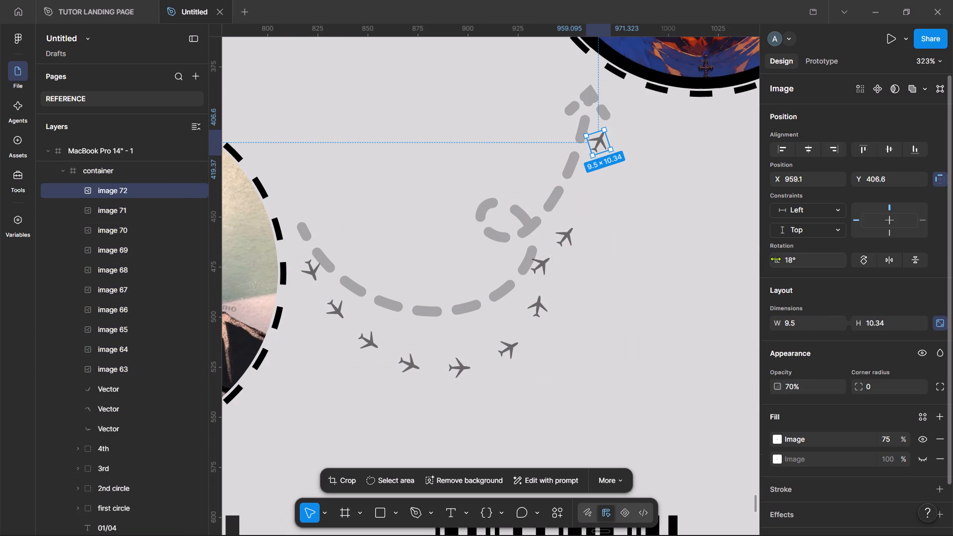
pyautogui.moveTo(776, 259); pyautogui.dragTo(767, 263)
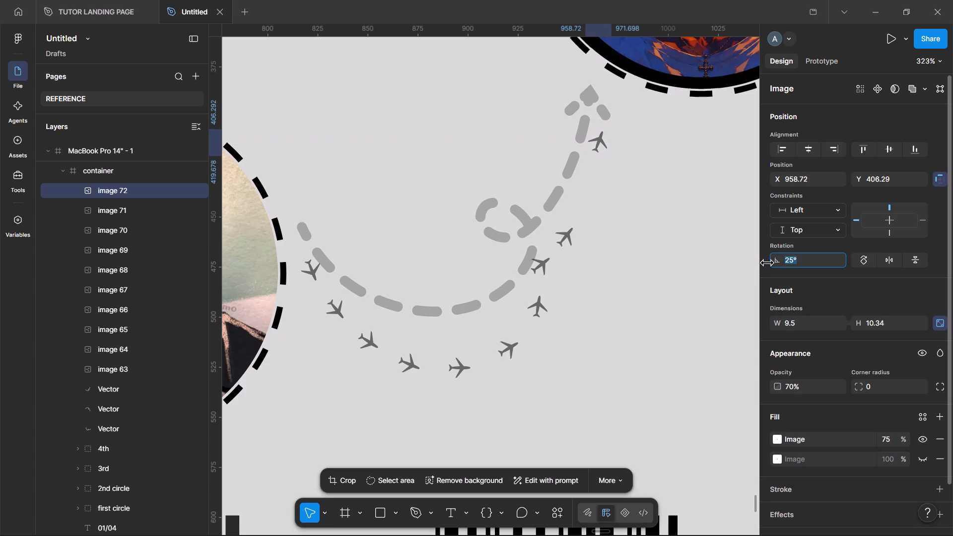
pyautogui.moveTo(767, 263); pyautogui.dragTo(757, 268)
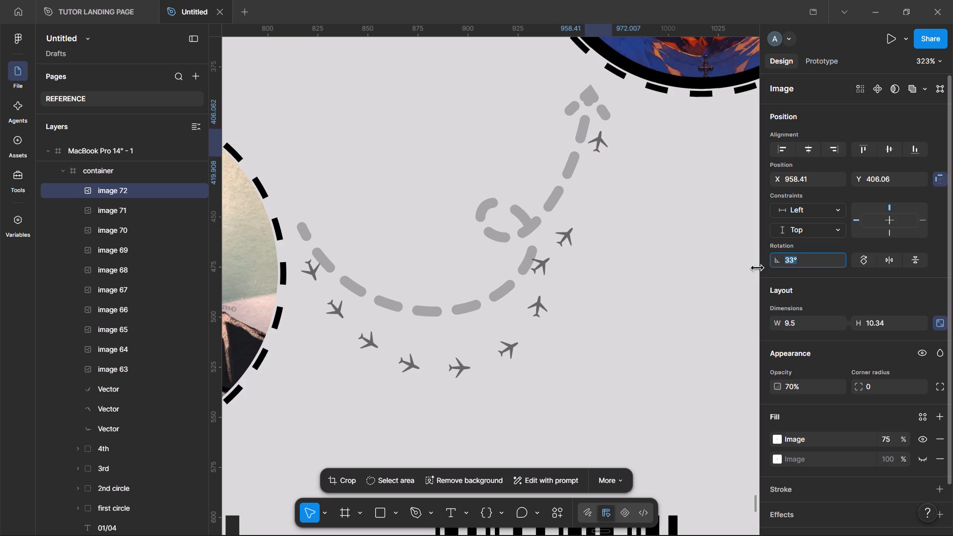
pyautogui.moveTo(757, 268); pyautogui.dragTo(754, 268)
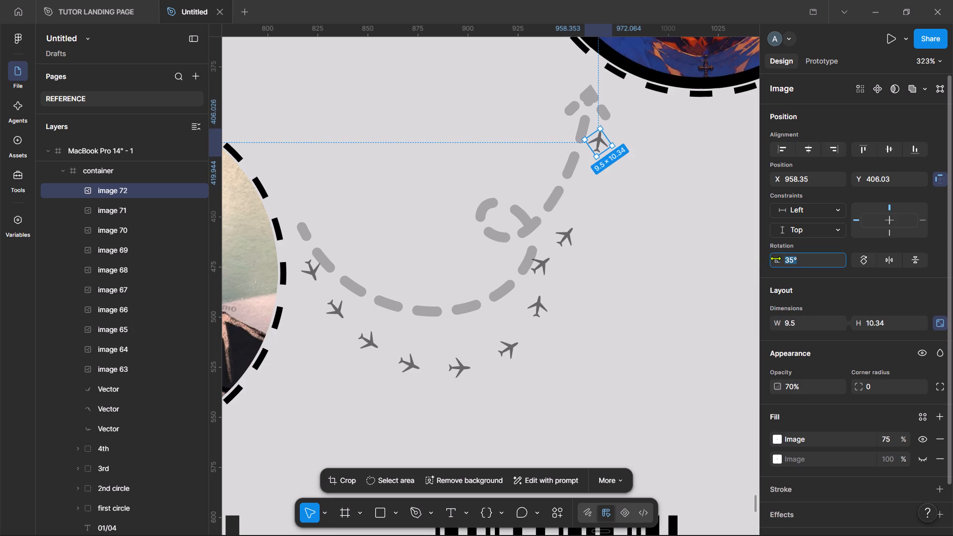
pyautogui.moveTo(598, 140); pyautogui.dragTo(563, 131)
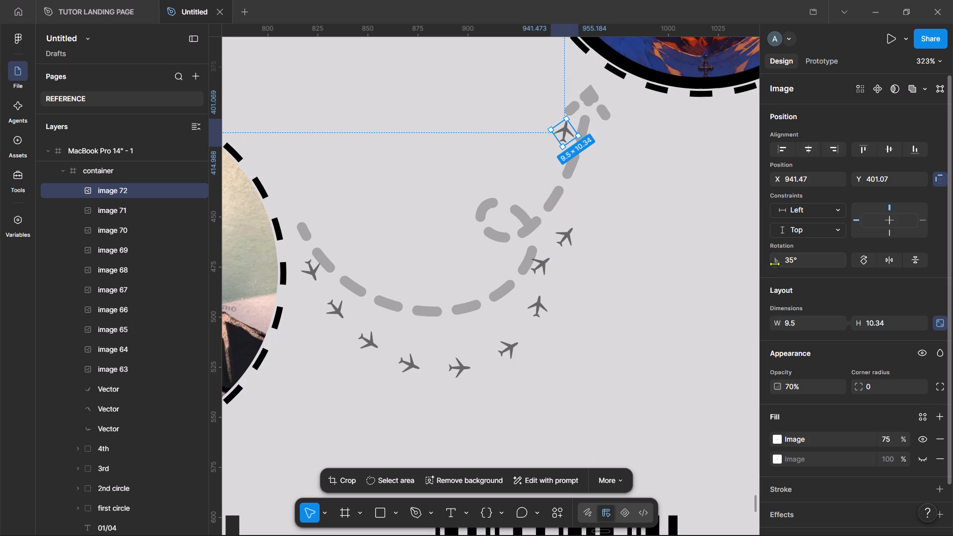
pyautogui.moveTo(775, 264); pyautogui.dragTo(794, 261)
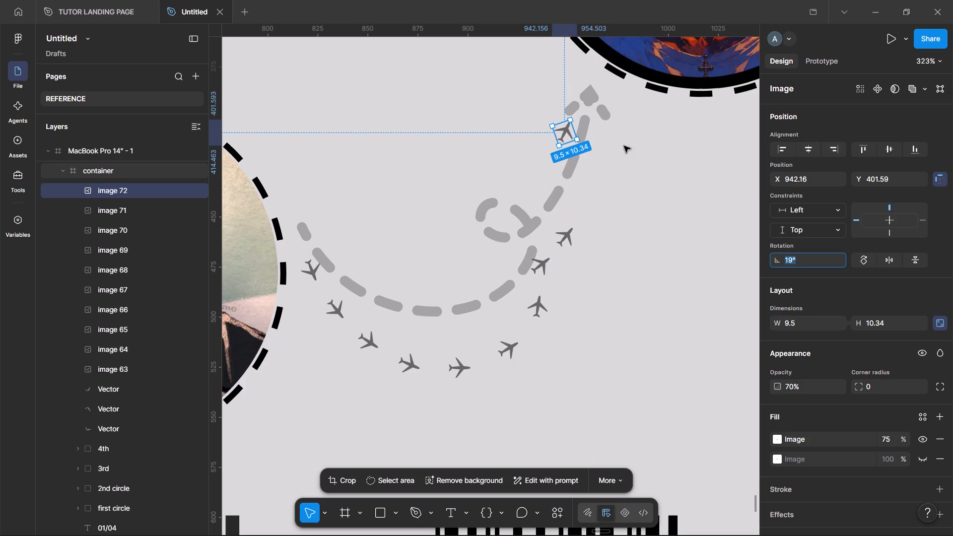
pyautogui.click(806, 274)
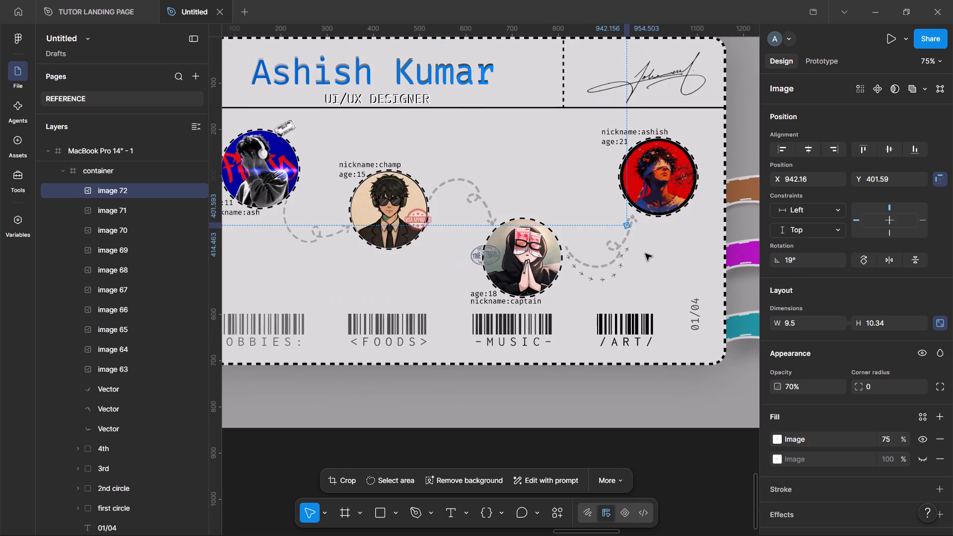
pyautogui.click(673, 434)
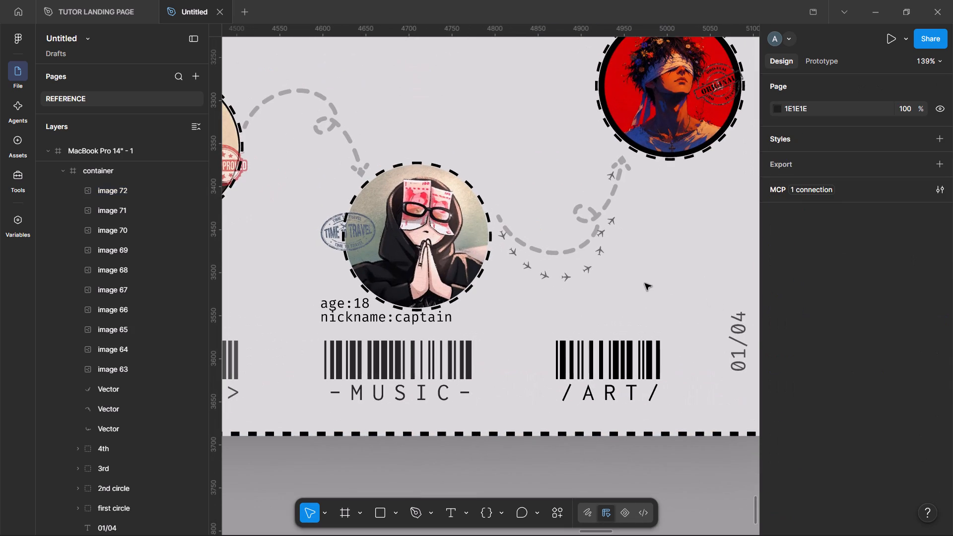
# Nudge airplane image 72 slightly down beside the path's arrow end to about X 941, Y 405.
pyautogui.scroll(2, 645, 283)
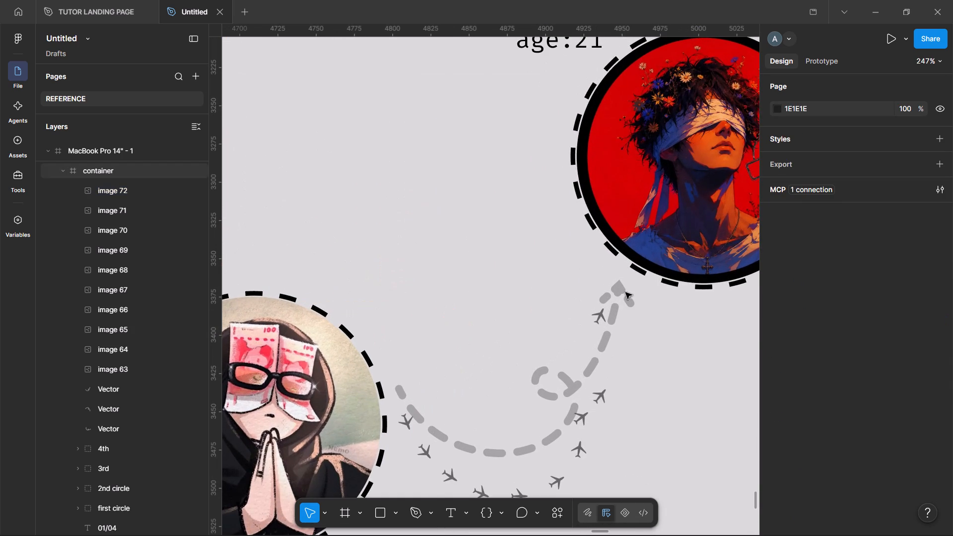
pyautogui.click(603, 317)
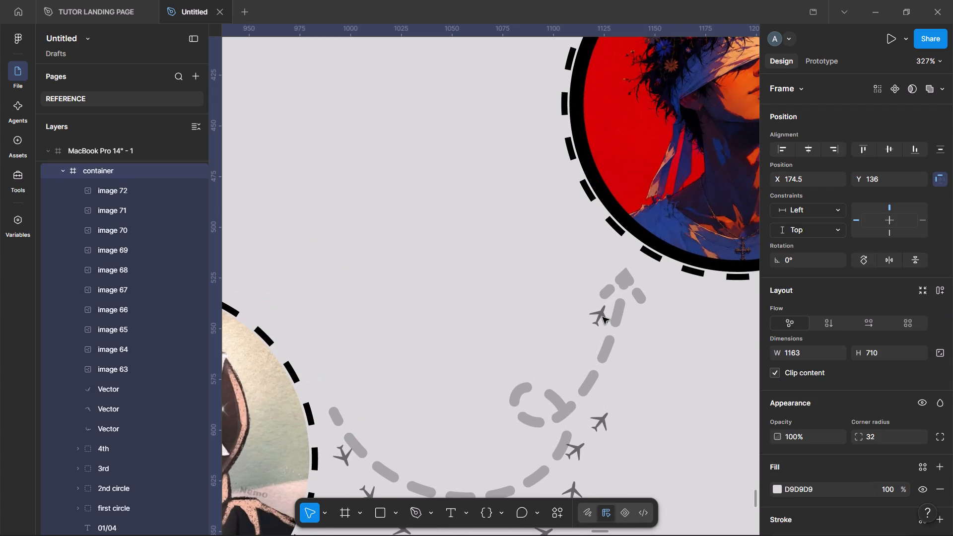
pyautogui.click(135, 196)
pyautogui.hscroll(-1, 580, 315)
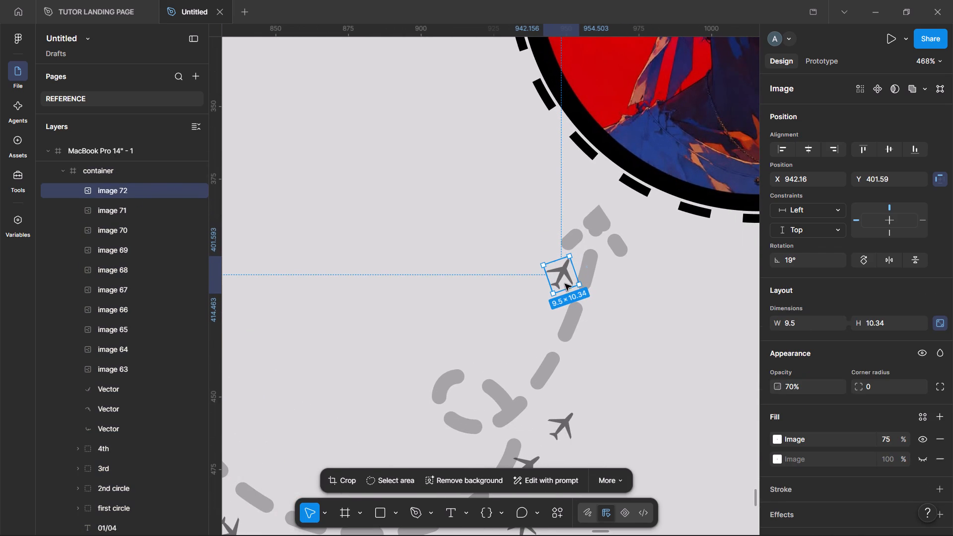
pyautogui.moveTo(562, 280); pyautogui.dragTo(560, 289)
# Move airplane image 71 behind image 72 along the path's inner side at about X 935, Y 421, and rotate it to 11°.
pyautogui.click(565, 424)
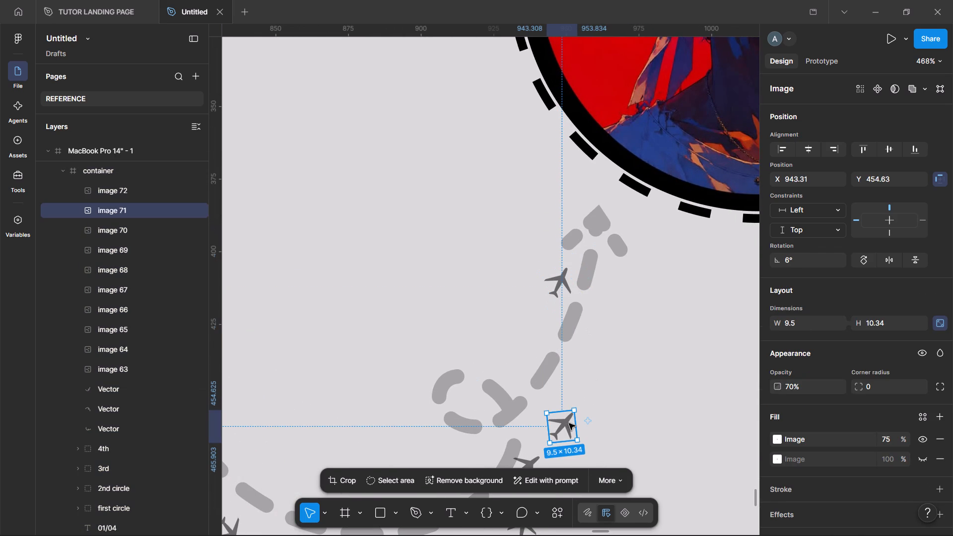
pyautogui.moveTo(569, 423); pyautogui.dragTo(544, 326)
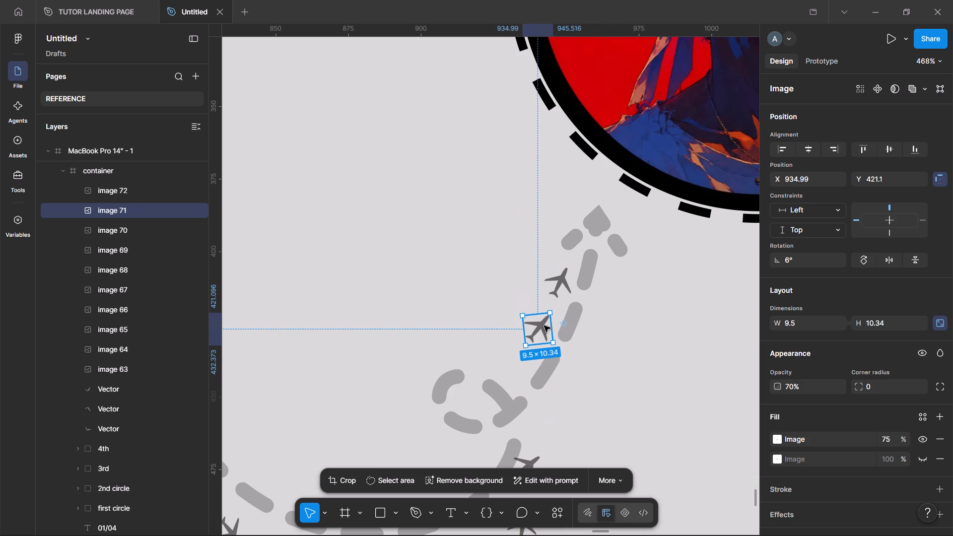
pyautogui.moveTo(776, 257); pyautogui.dragTo(770, 258)
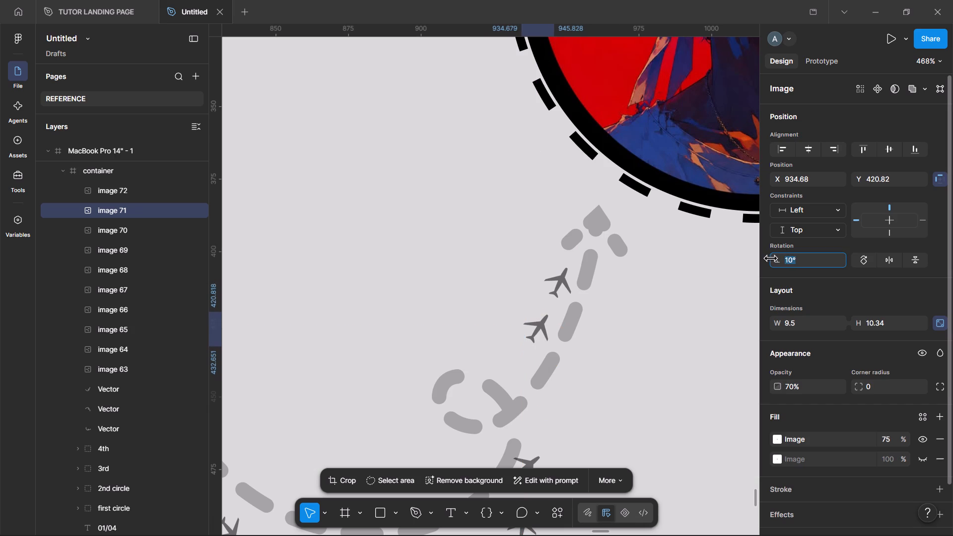
pyautogui.moveTo(770, 258); pyautogui.dragTo(769, 259)
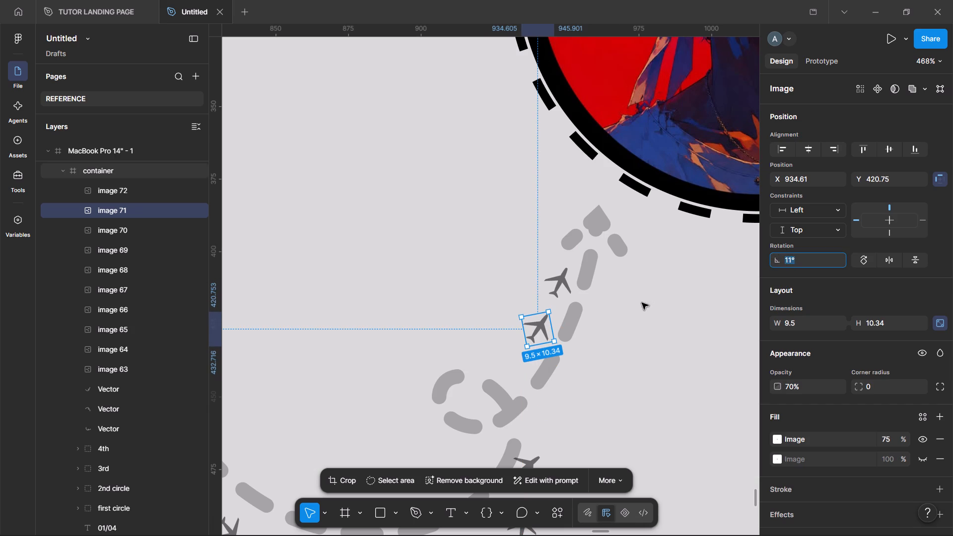
pyautogui.click(542, 332)
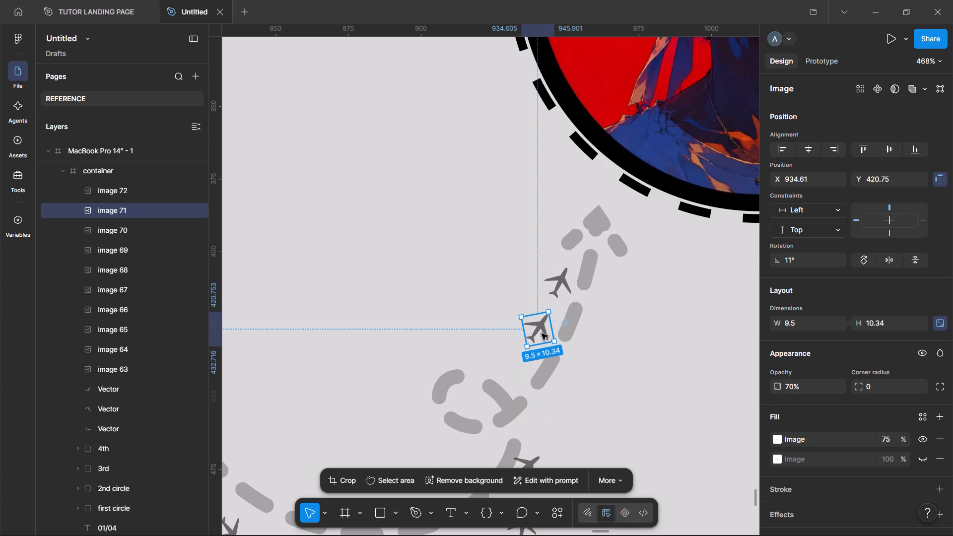
# Move airplane image 70 above the path's loop, behind image 71, at about X 925, Y 433.
pyautogui.click(530, 399)
pyautogui.moveTo(531, 396); pyautogui.dragTo(520, 292)
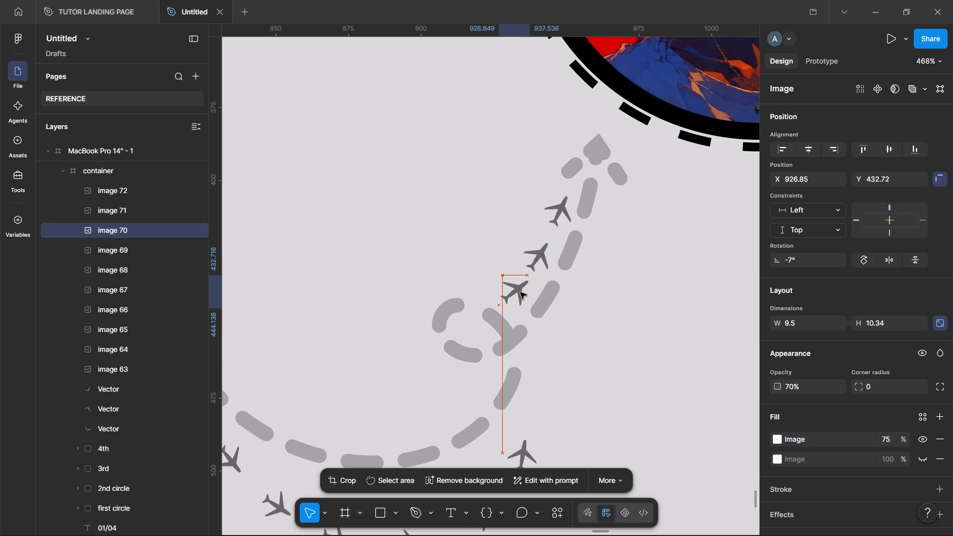
pyautogui.moveTo(520, 292); pyautogui.dragTo(520, 292)
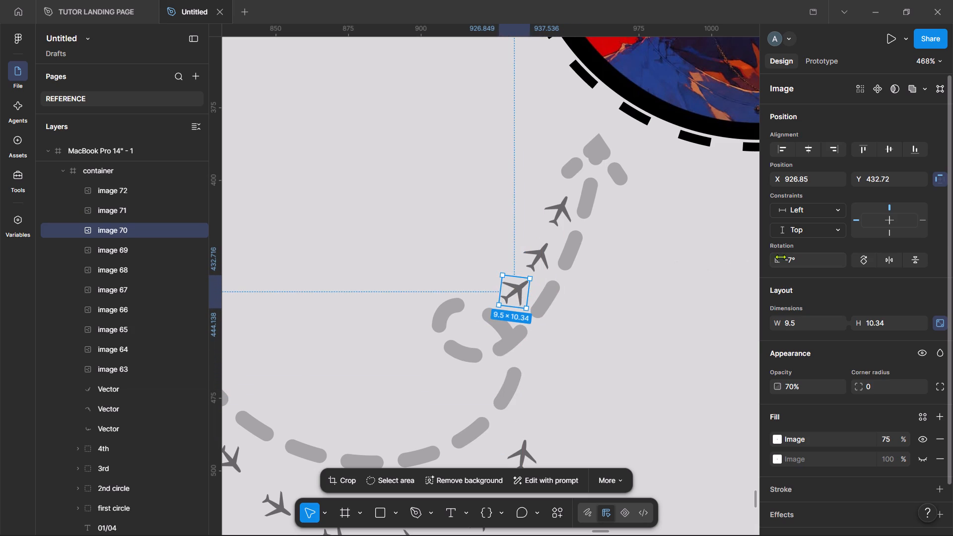
pyautogui.click(780, 257)
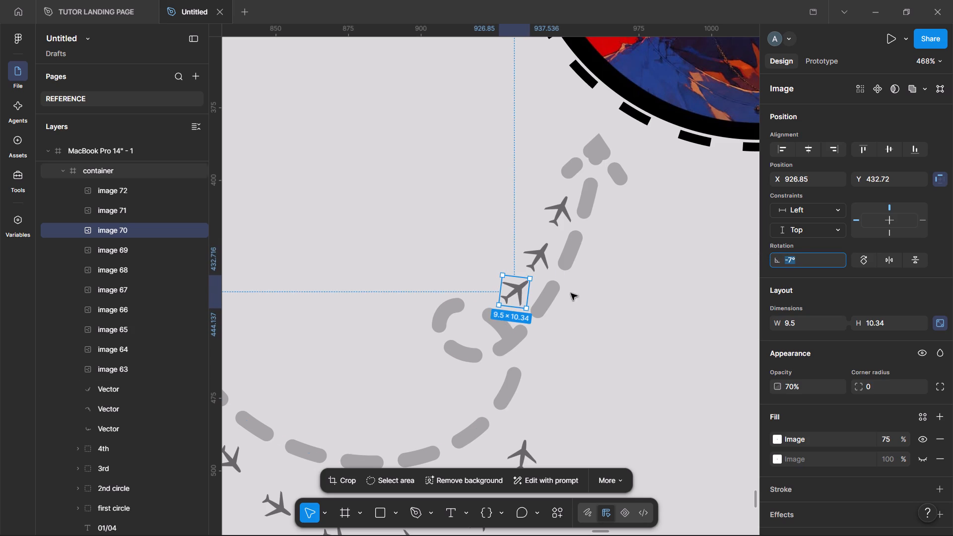
pyautogui.moveTo(514, 287); pyautogui.dragTo(510, 293)
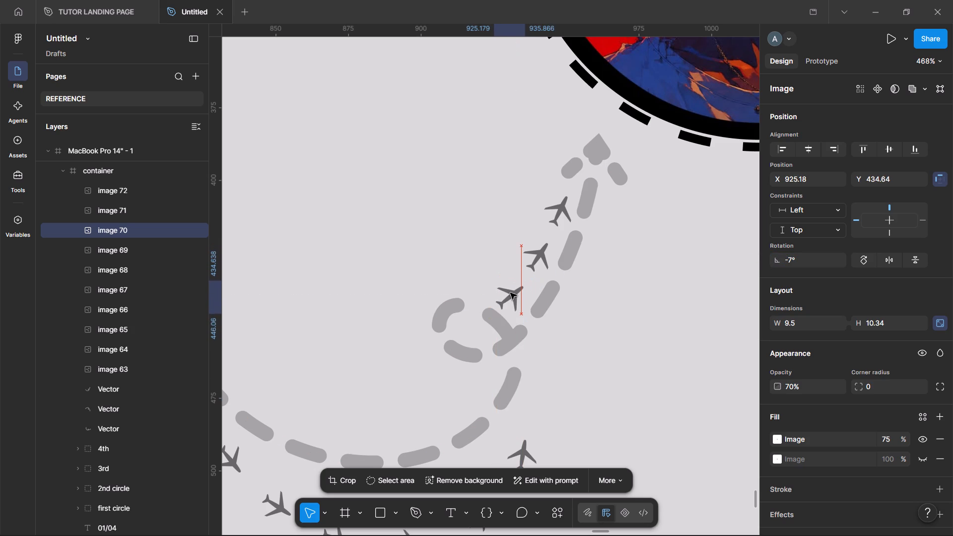
pyautogui.moveTo(510, 293); pyautogui.dragTo(509, 289)
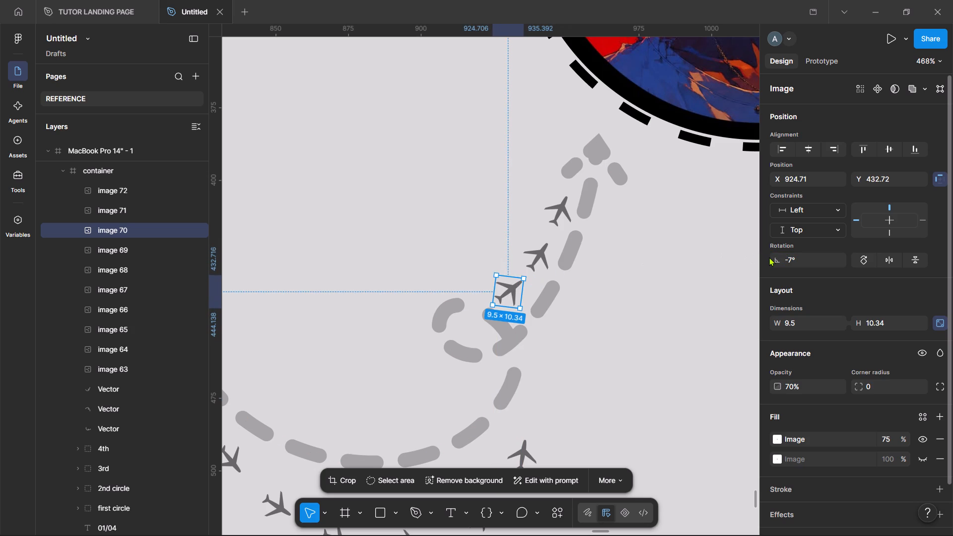
# Fine-tune the spacing of airplanes image 71 and image 72 by shifting both up along the path, with image 71 at about X 936, Y 418.
pyautogui.click(538, 257)
pyautogui.moveTo(538, 257); pyautogui.dragTo(538, 256)
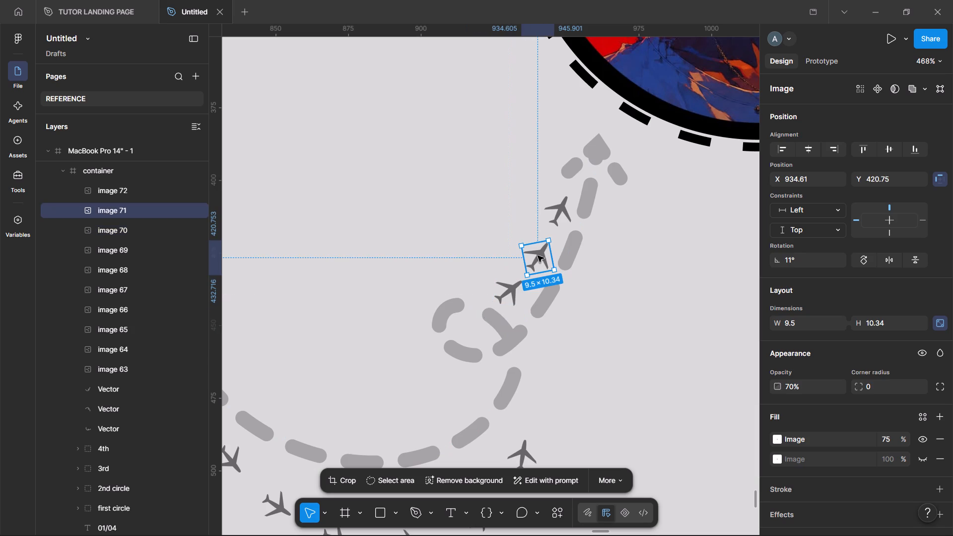
pyautogui.moveTo(538, 256); pyautogui.dragTo(539, 252)
pyautogui.click(553, 217)
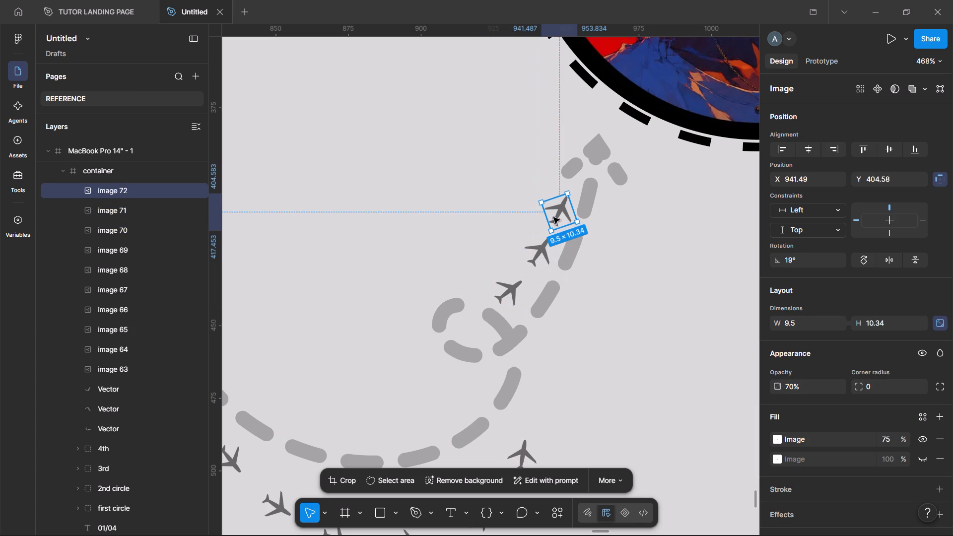
pyautogui.moveTo(556, 214); pyautogui.dragTo(557, 210)
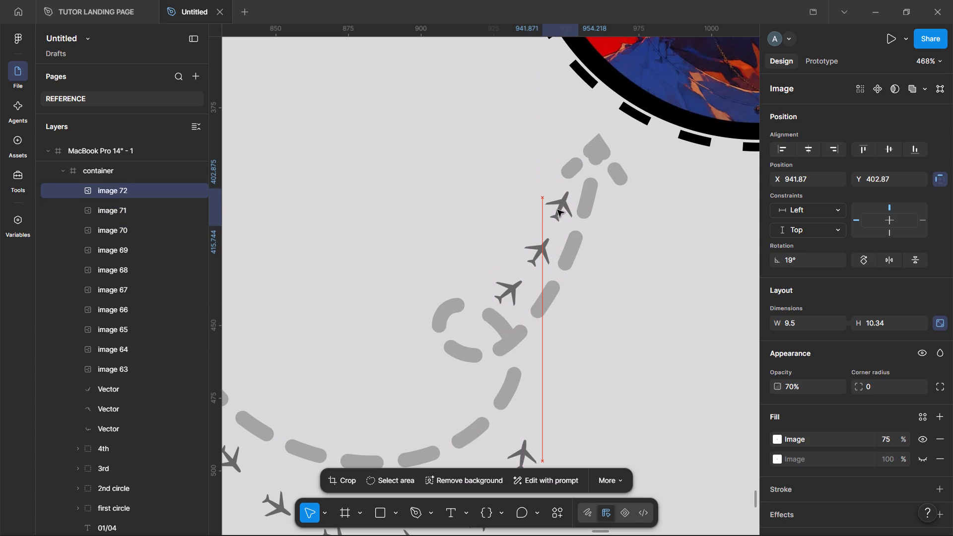
pyautogui.moveTo(557, 210); pyautogui.dragTo(559, 207)
pyautogui.click(541, 251)
pyautogui.click(541, 251)
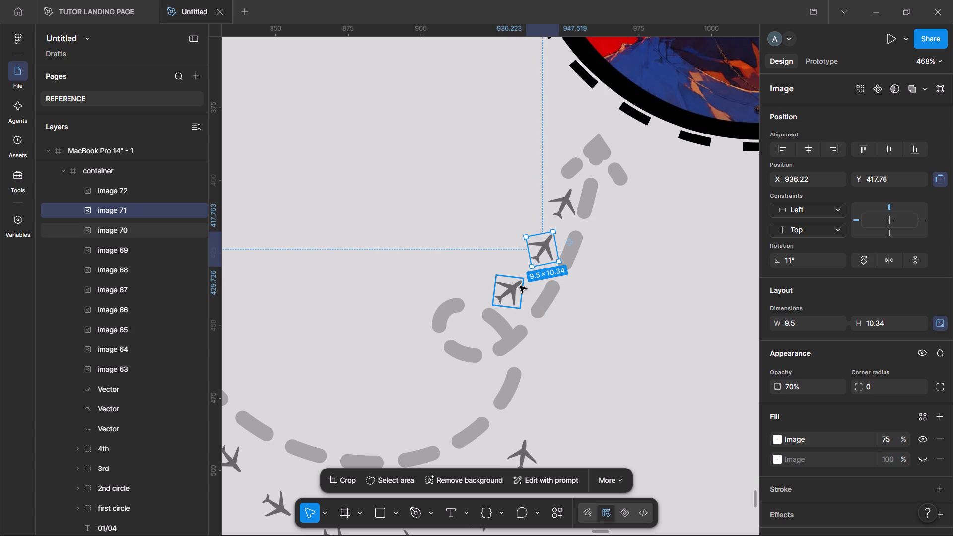
# Move airplane image 70 closer to the path above the loop, at about X 927, Y 434, and rotate it to 4°.
pyautogui.moveTo(512, 297); pyautogui.dragTo(519, 300)
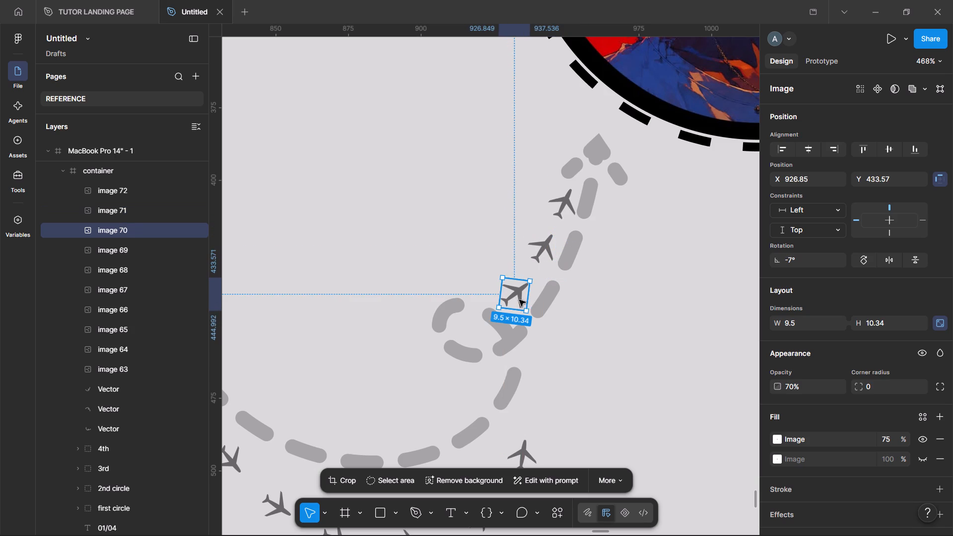
pyautogui.moveTo(775, 257); pyautogui.dragTo(760, 259)
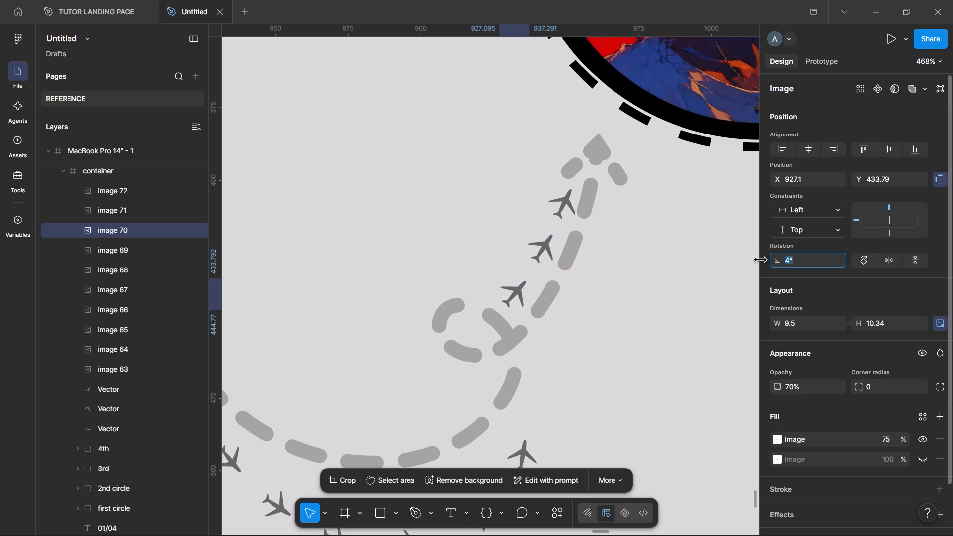
pyautogui.moveTo(760, 259); pyautogui.dragTo(757, 262)
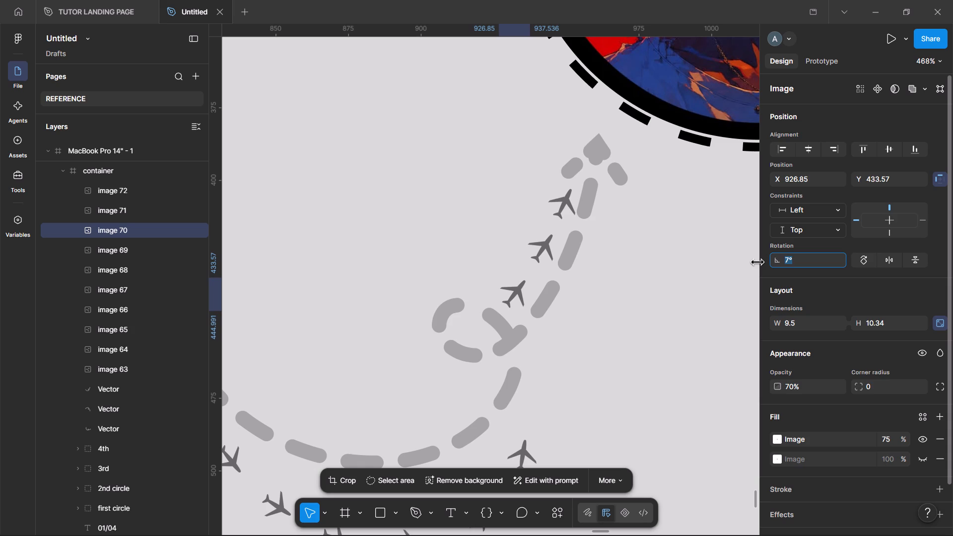
pyautogui.moveTo(757, 262); pyautogui.dragTo(761, 261)
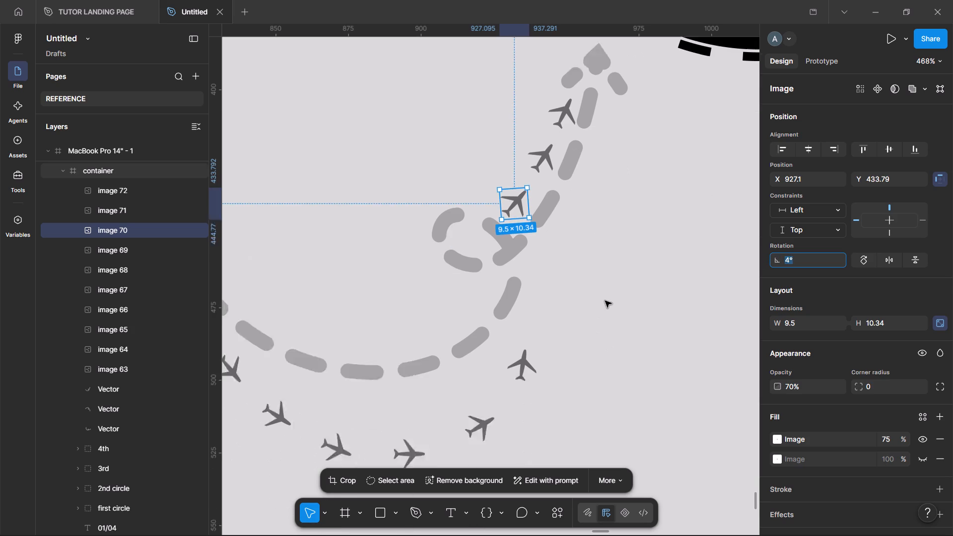
# Move airplane image 69 to the outer side of the path just below the loop, at about X 932, Y 457.
pyautogui.click(515, 331)
pyautogui.moveTo(521, 331); pyautogui.dragTo(537, 246)
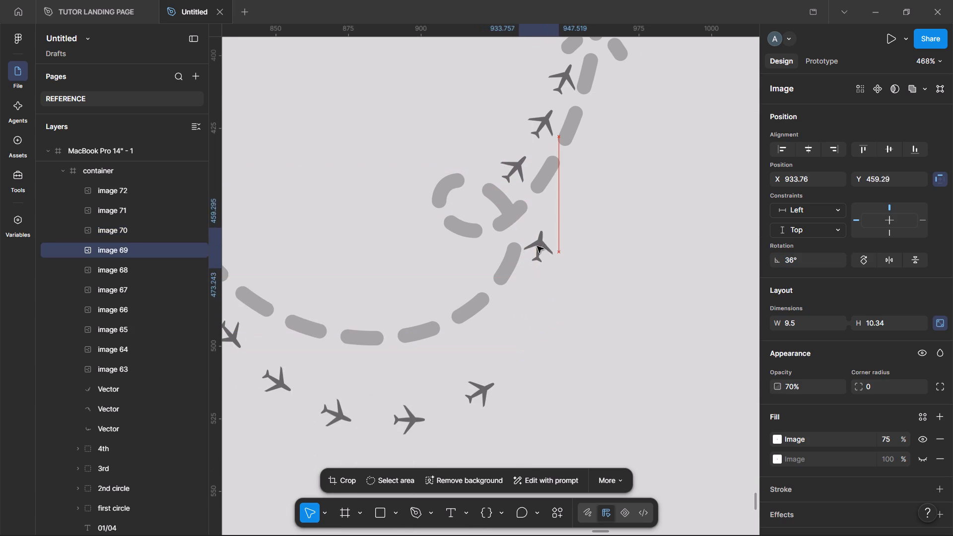
pyautogui.moveTo(537, 246); pyautogui.dragTo(534, 238)
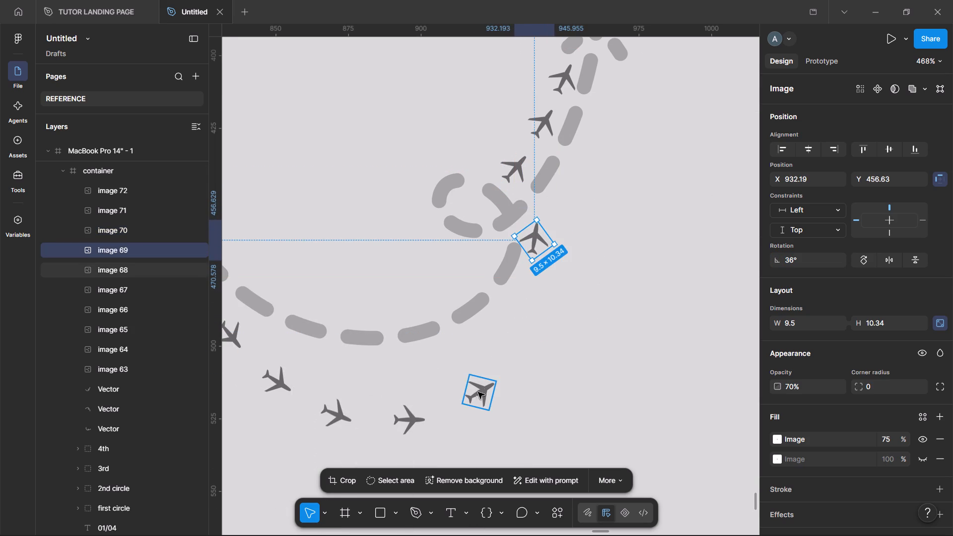
# Move airplane image 68 behind image 69 on the outer side of the path's rising curve and rotate it to 14°.
pyautogui.moveTo(476, 397); pyautogui.dragTo(508, 312)
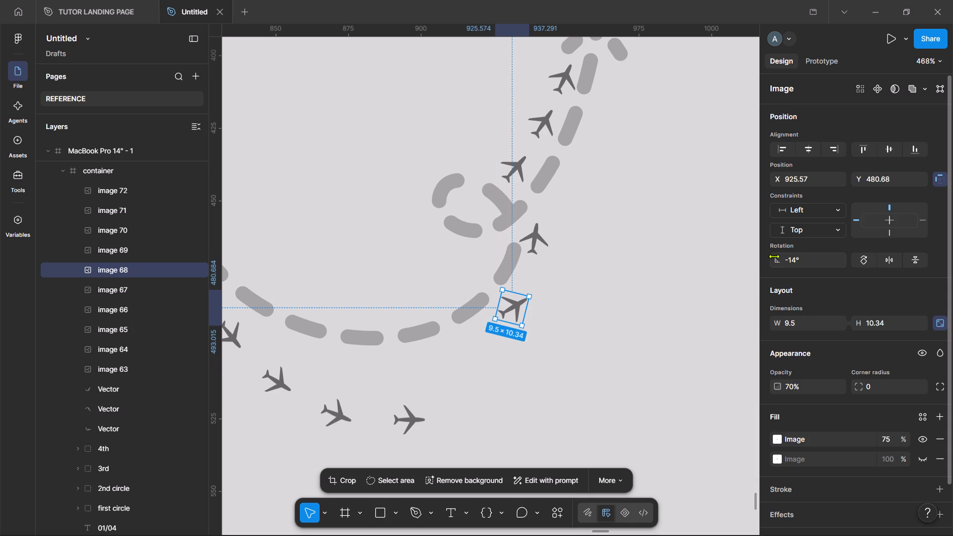
pyautogui.moveTo(774, 256); pyautogui.dragTo(742, 268)
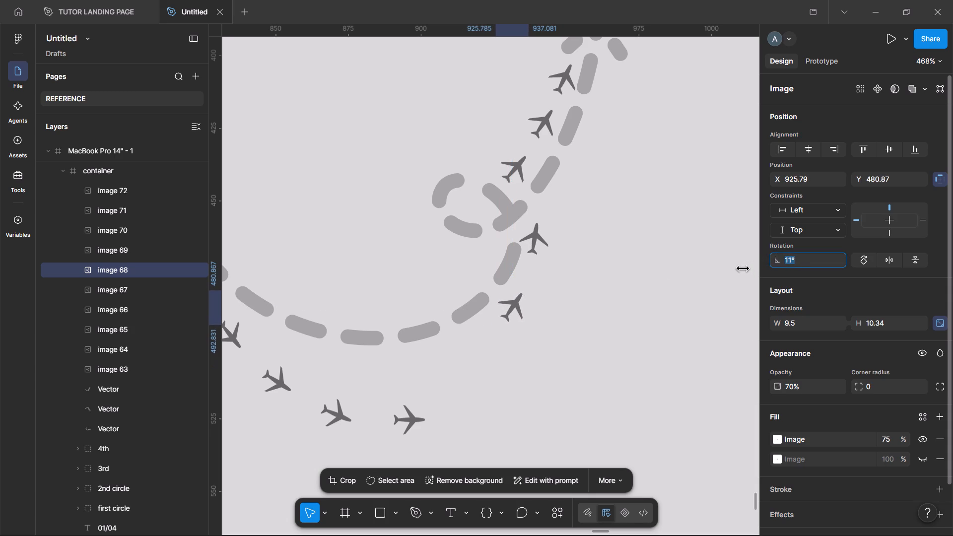
pyautogui.moveTo(742, 268); pyautogui.dragTo(756, 266)
pyautogui.moveTo(773, 256); pyautogui.dragTo(756, 263)
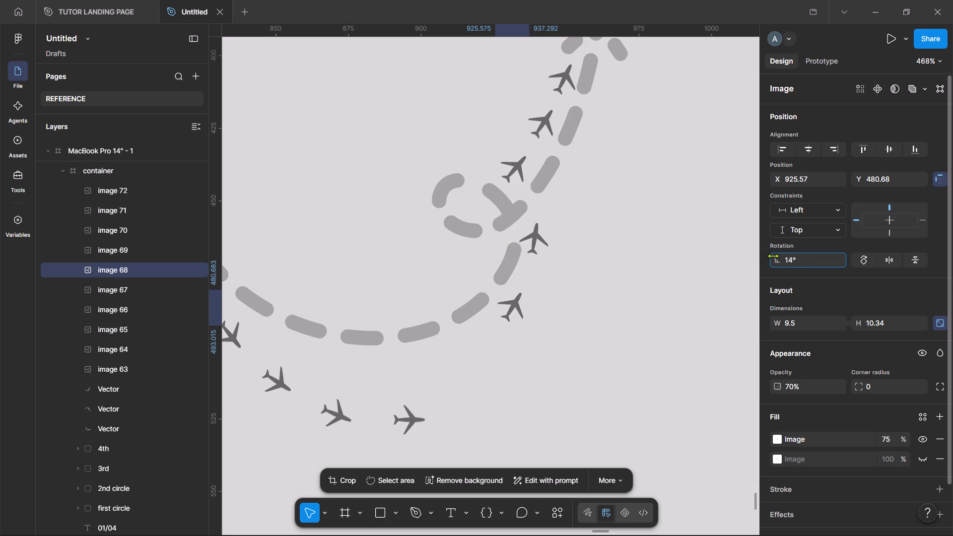
pyautogui.moveTo(510, 307); pyautogui.dragTo(506, 301)
# Move airplane image 67 beneath the start of the path's rising curve, at about X 906, Y 493, and rotate it to -13°.
pyautogui.moveTo(410, 419); pyautogui.dragTo(452, 354)
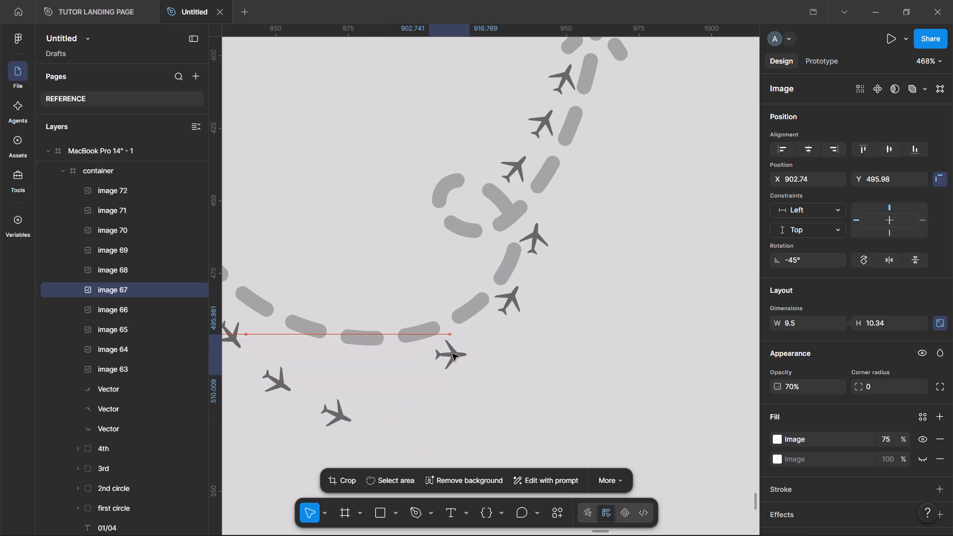
pyautogui.moveTo(452, 354); pyautogui.dragTo(453, 351)
pyautogui.moveTo(777, 258); pyautogui.dragTo(759, 261)
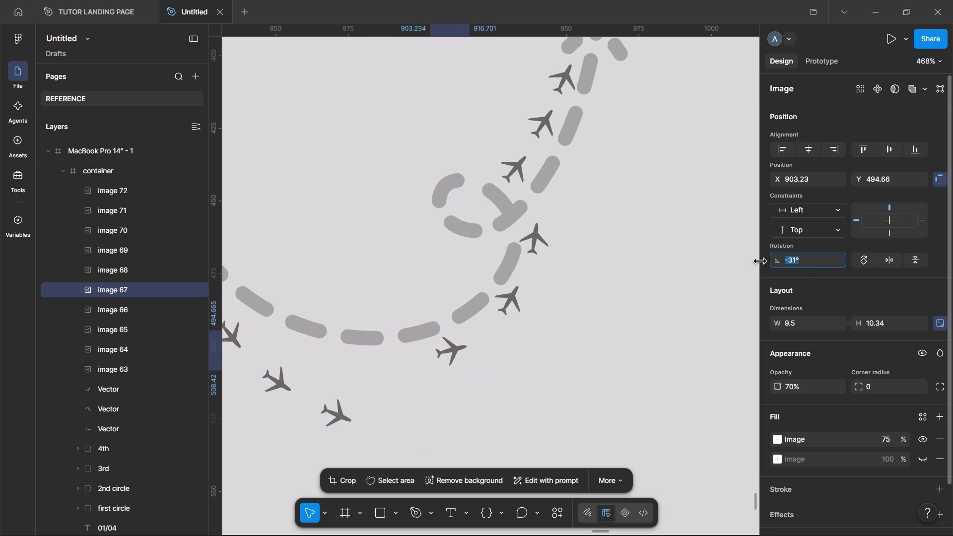
pyautogui.moveTo(759, 261); pyautogui.dragTo(740, 268)
pyautogui.moveTo(440, 353); pyautogui.dragTo(449, 345)
pyautogui.moveTo(774, 259); pyautogui.dragTo(783, 255)
pyautogui.click(461, 346)
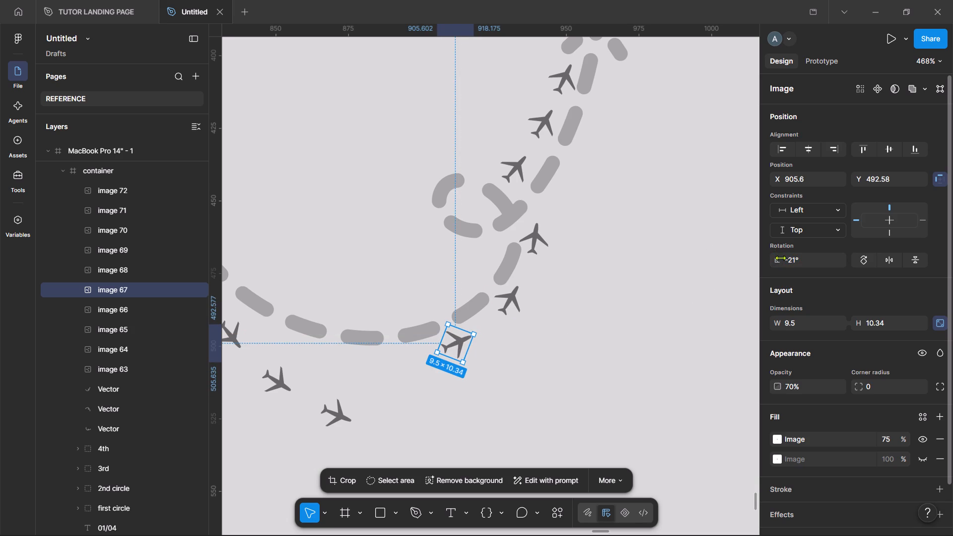
pyautogui.moveTo(780, 258); pyautogui.dragTo(770, 258)
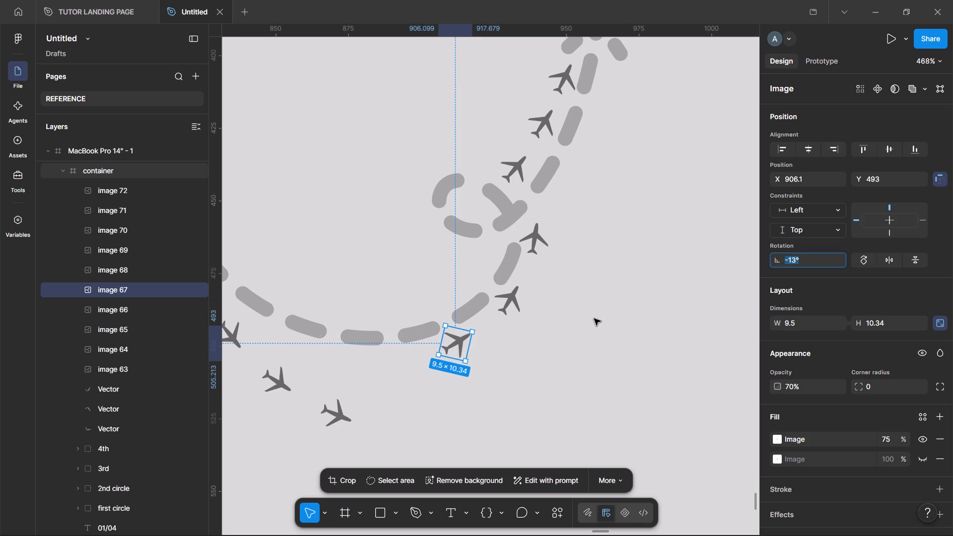
# Move airplane image 66 beneath the bottom of the path's curve, at about X 883, Y 499, and rotate it to -42°.
pyautogui.moveTo(339, 415); pyautogui.dragTo(389, 374)
pyautogui.moveTo(772, 263); pyautogui.dragTo(741, 264)
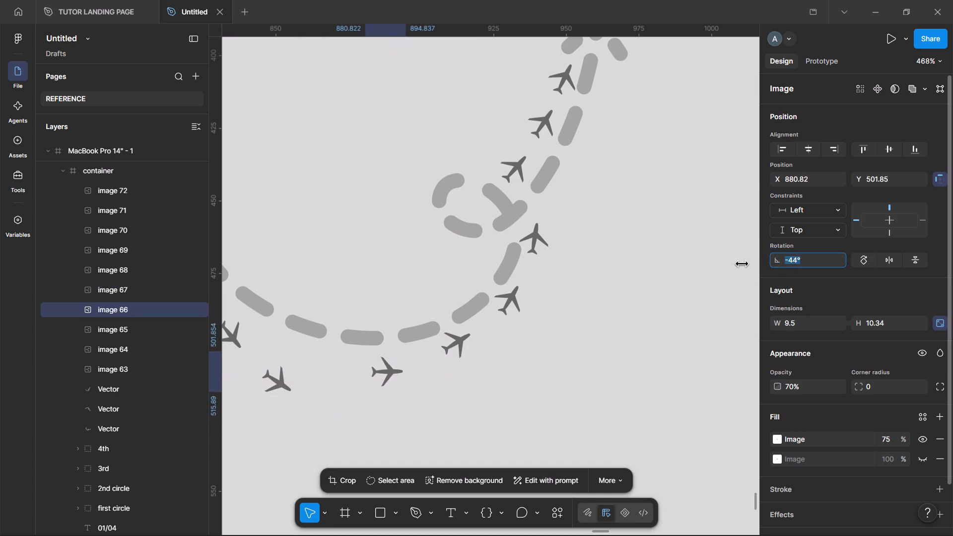
pyautogui.moveTo(741, 264); pyautogui.dragTo(739, 265)
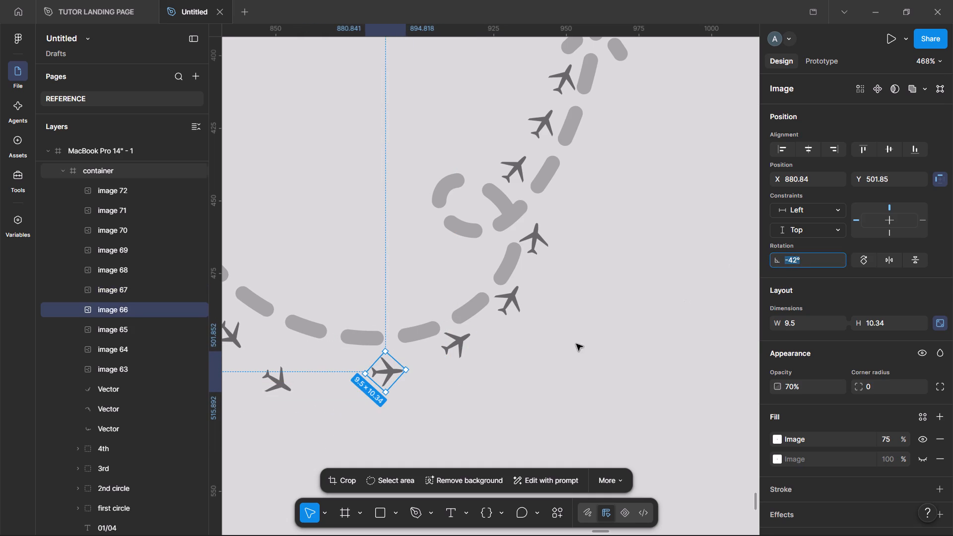
pyautogui.moveTo(387, 371); pyautogui.dragTo(393, 363)
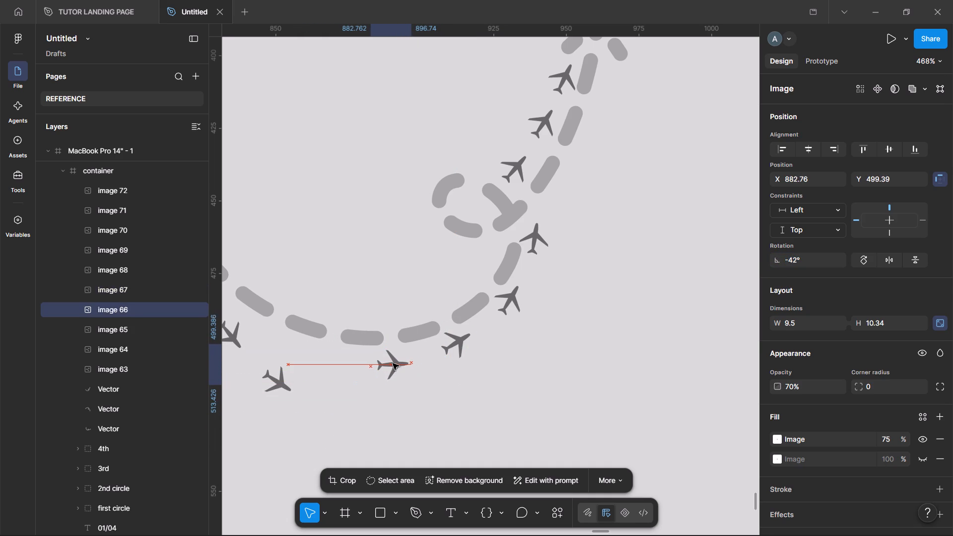
pyautogui.moveTo(393, 363); pyautogui.dragTo(393, 362)
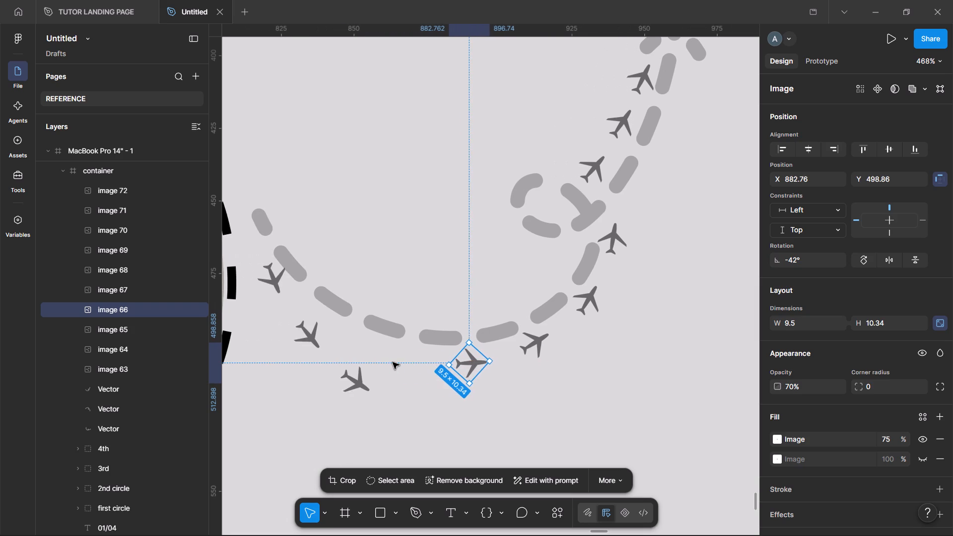
# Move airplane image 65 behind image 66 beneath the path, at about X 860, Y 498, and rotate it to -61°.
pyautogui.moveTo(355, 386); pyautogui.dragTo(400, 367)
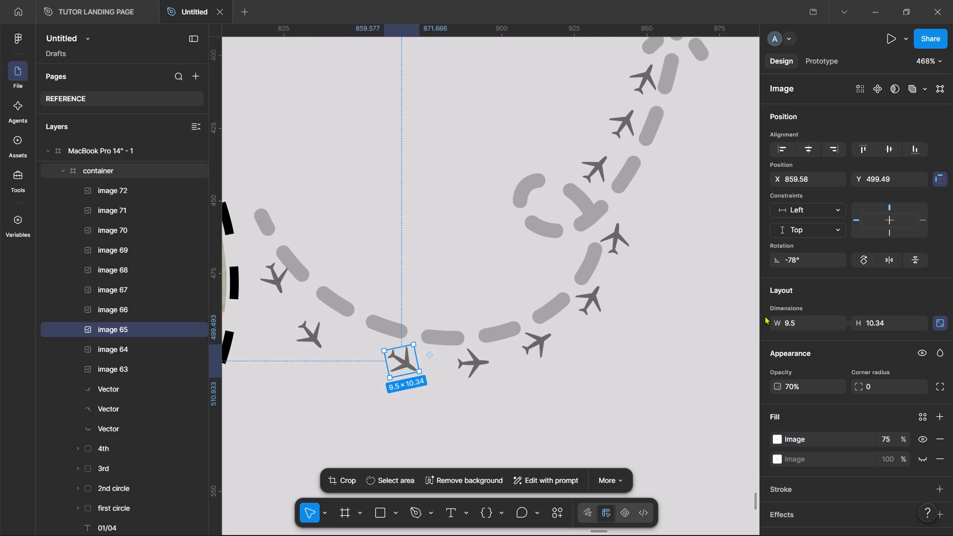
pyautogui.moveTo(774, 257); pyautogui.dragTo(753, 259)
pyautogui.moveTo(403, 358); pyautogui.dragTo(407, 357)
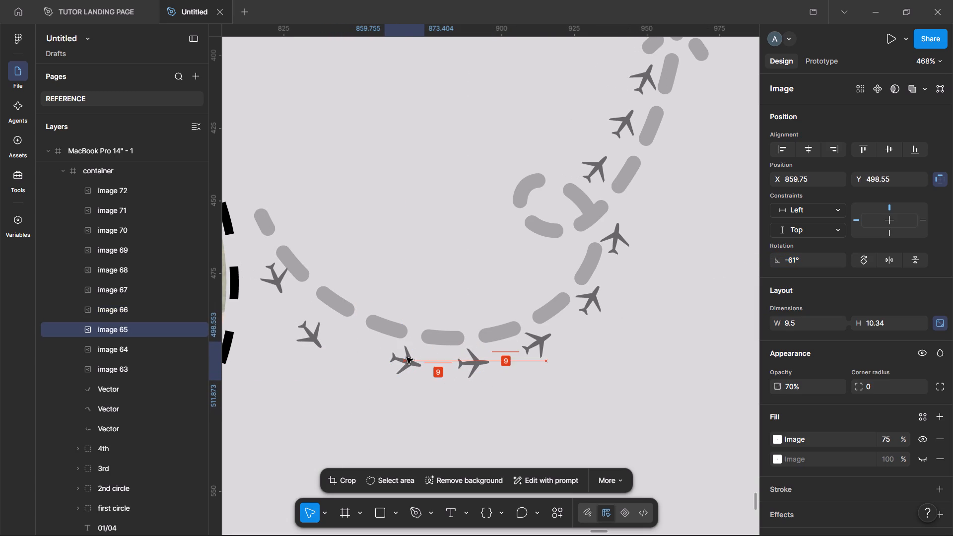
pyautogui.moveTo(407, 357); pyautogui.dragTo(408, 357)
# Move airplane image 64 beneath the path's descending part, at about X 840, Y 492, and rotate it to -70°.
pyautogui.click(376, 341)
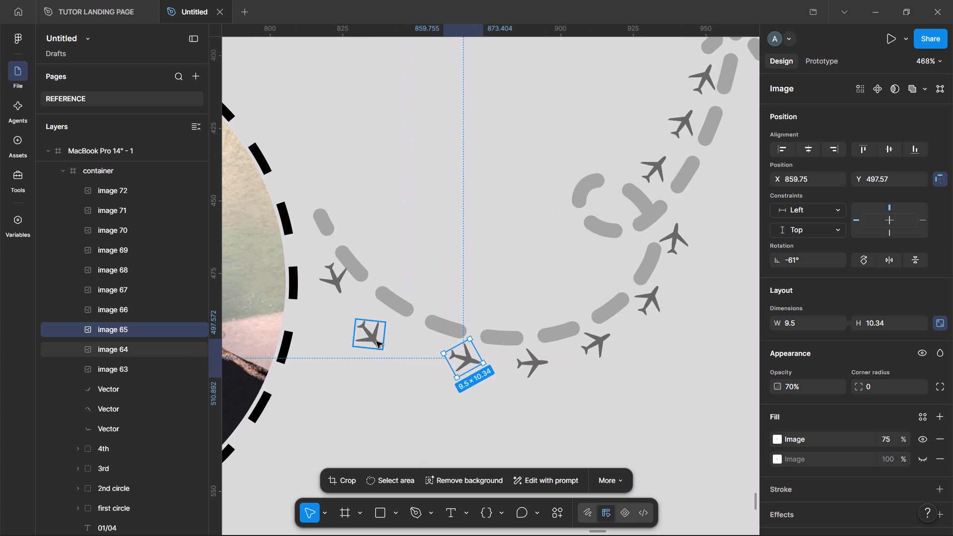
pyautogui.moveTo(366, 335); pyautogui.dragTo(382, 335)
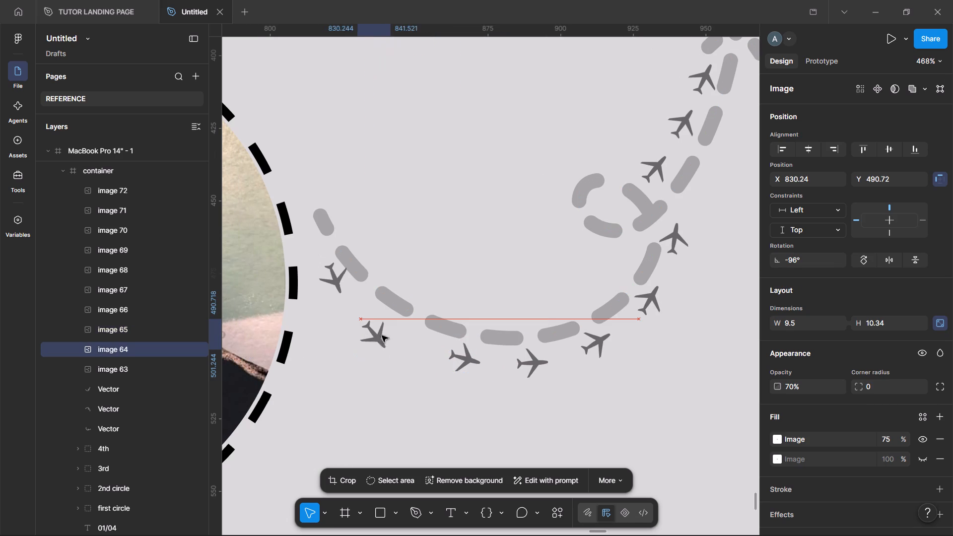
pyautogui.moveTo(382, 335); pyautogui.dragTo(396, 340)
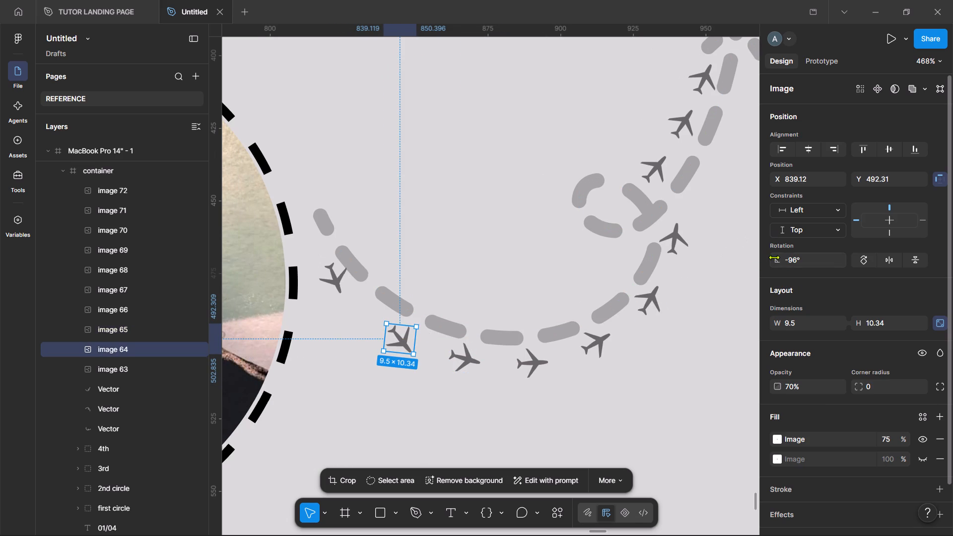
pyautogui.moveTo(774, 257); pyautogui.dragTo(741, 265)
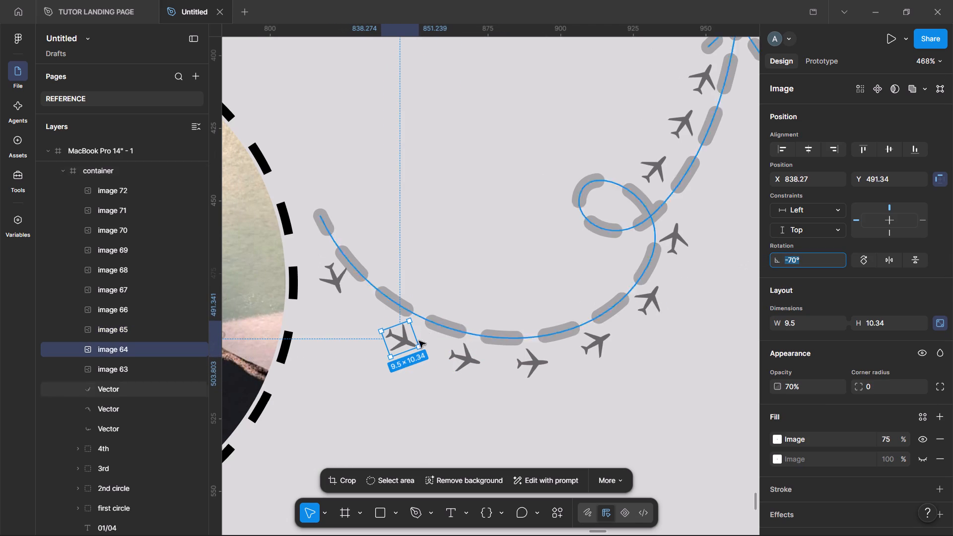
pyautogui.moveTo(398, 340); pyautogui.dragTo(404, 340)
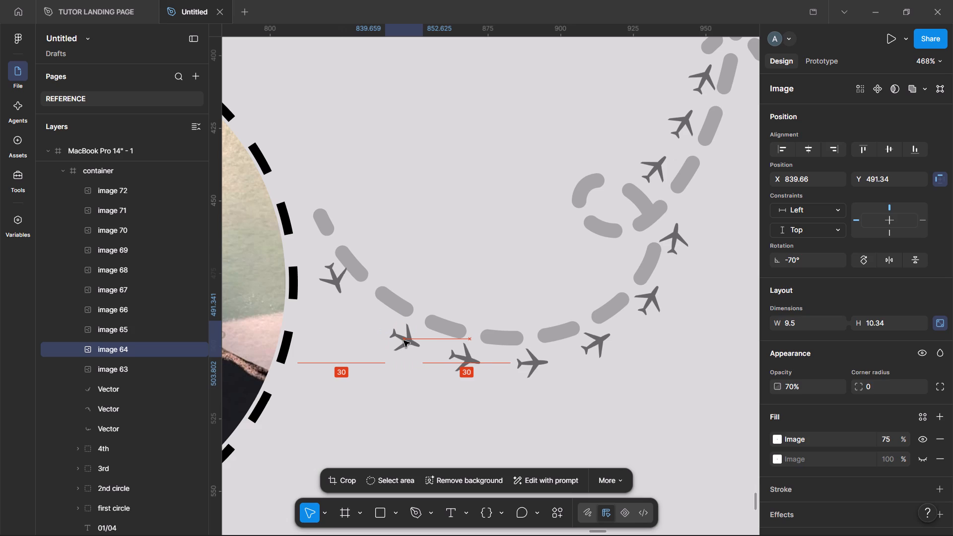
pyautogui.moveTo(404, 340); pyautogui.dragTo(403, 342)
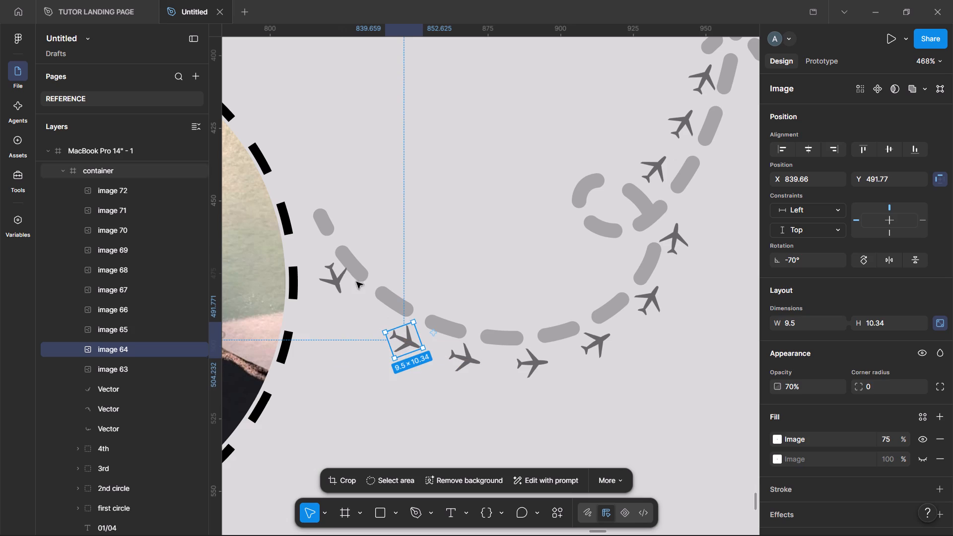
# Move airplane image 63 behind image 64 along the path's descending side, at about X 824, Y 480, and rotate it to -93°.
pyautogui.click(341, 277)
pyautogui.moveTo(779, 267); pyautogui.dragTo(758, 267)
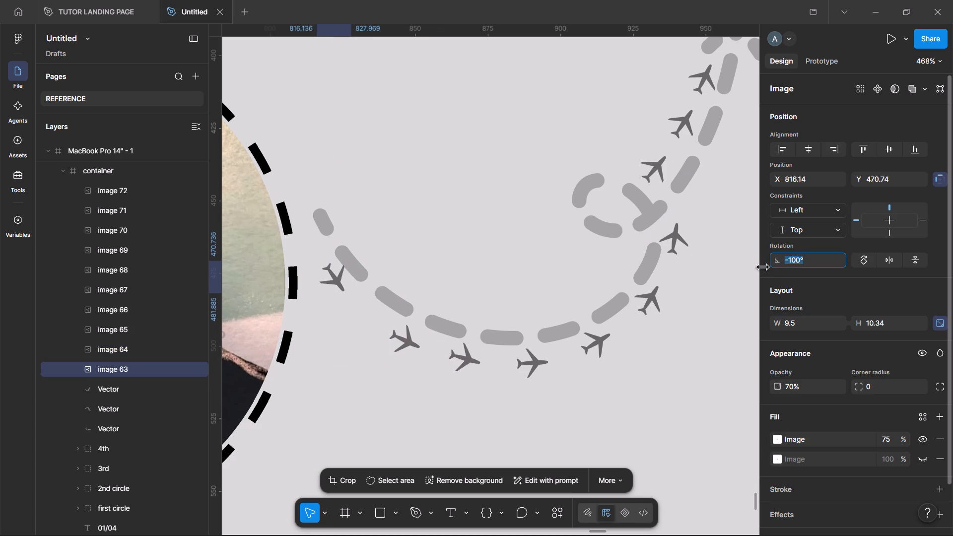
pyautogui.moveTo(758, 267); pyautogui.dragTo(750, 269)
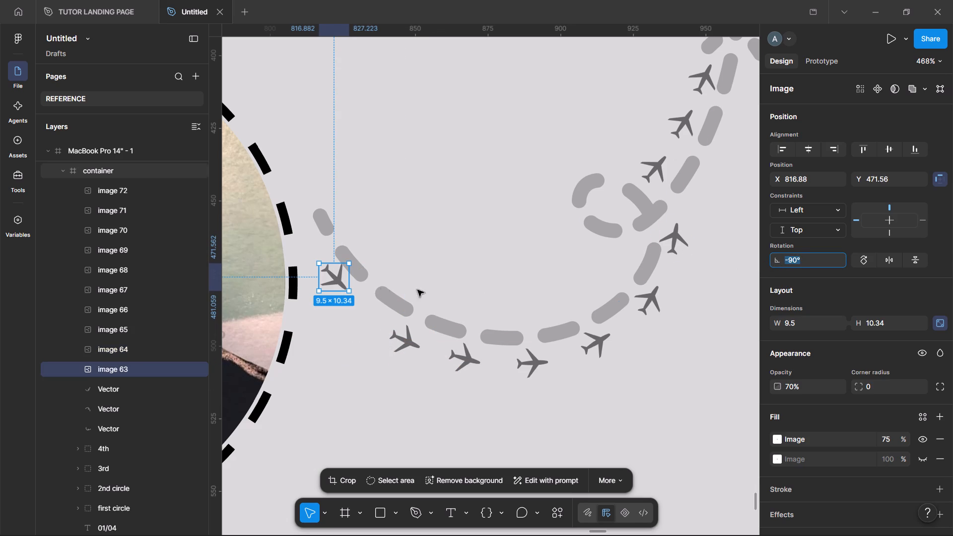
pyautogui.moveTo(340, 280); pyautogui.dragTo(355, 304)
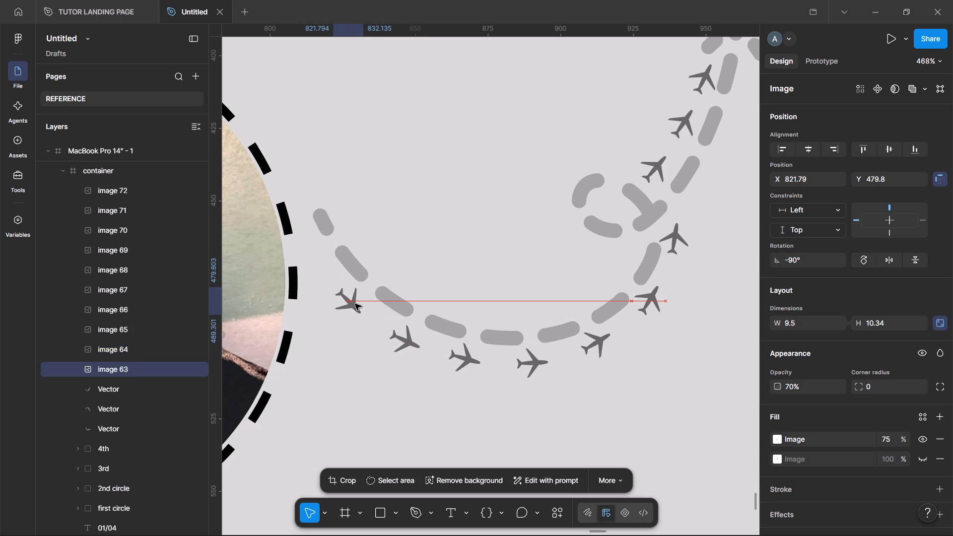
pyautogui.moveTo(355, 304); pyautogui.dragTo(363, 306)
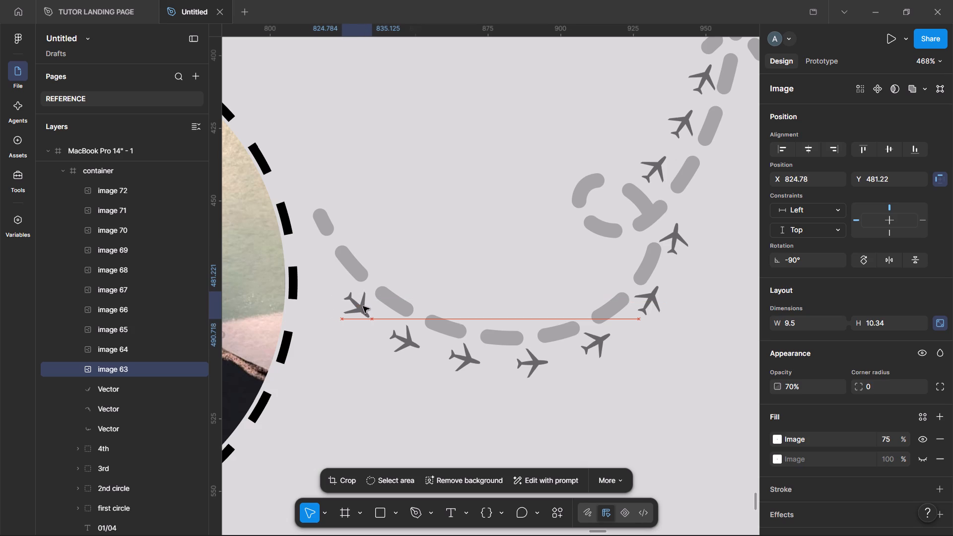
pyautogui.moveTo(363, 306); pyautogui.dragTo(362, 305)
pyautogui.click(776, 260)
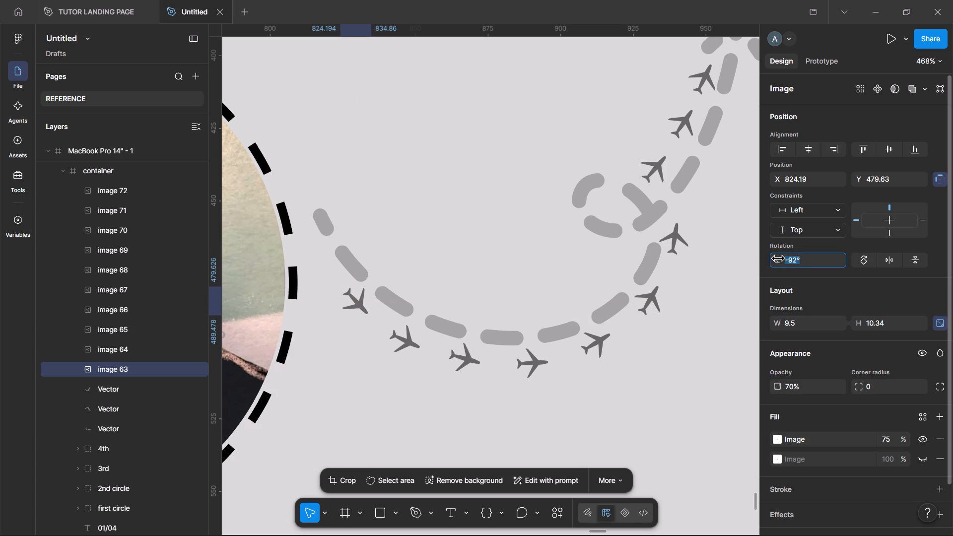
pyautogui.hscroll(-1, 622, 296)
pyautogui.click(710, 516)
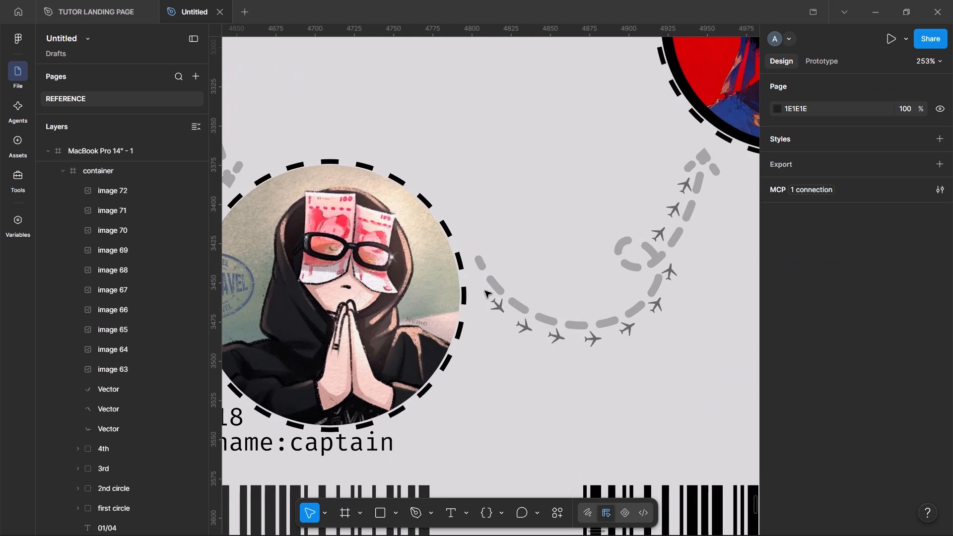
# Duplicate airplane image 63 beside the start of the dashed path, at about X 811, Y 466, and rotate the copy to -95°.
pyautogui.click(496, 302)
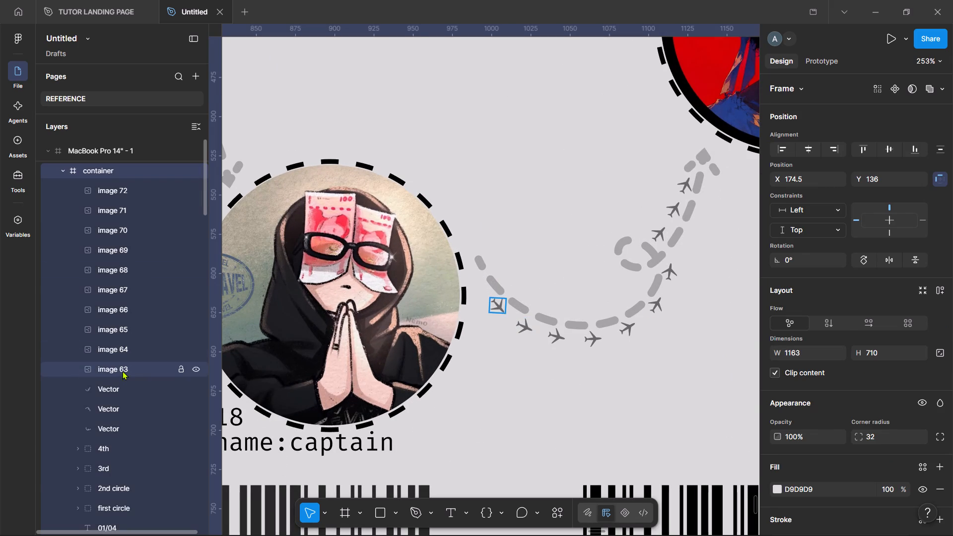
pyautogui.click(123, 370)
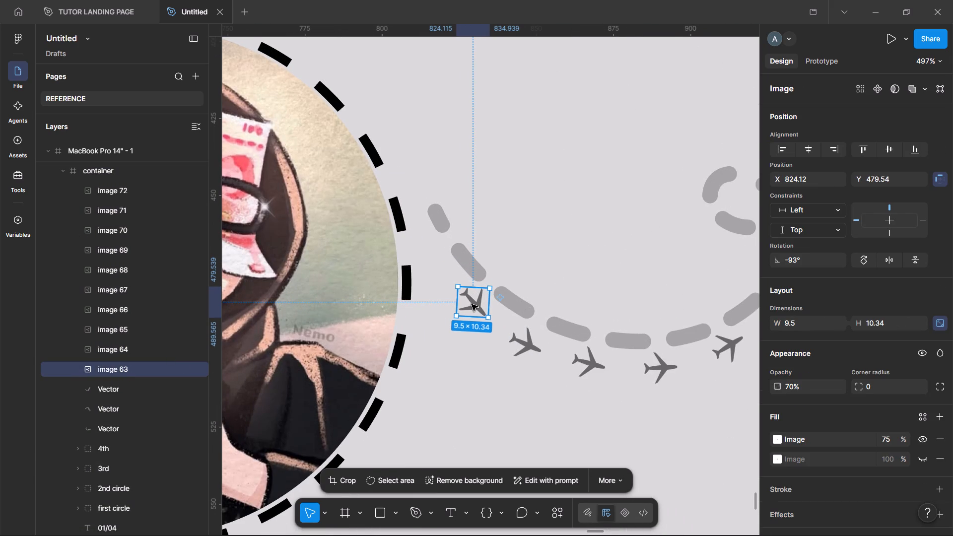
pyautogui.keyDown('alt'); pyautogui.moveTo(472, 304); pyautogui.dragTo(439, 272); pyautogui.keyUp('alt')
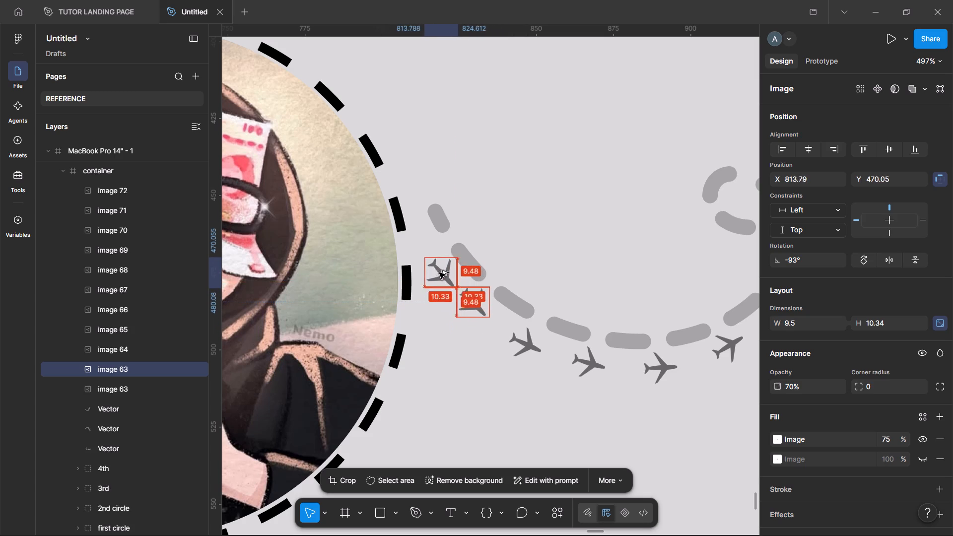
pyautogui.keyDown('alt'); pyautogui.moveTo(439, 272); pyautogui.dragTo(432, 263); pyautogui.keyUp('alt')
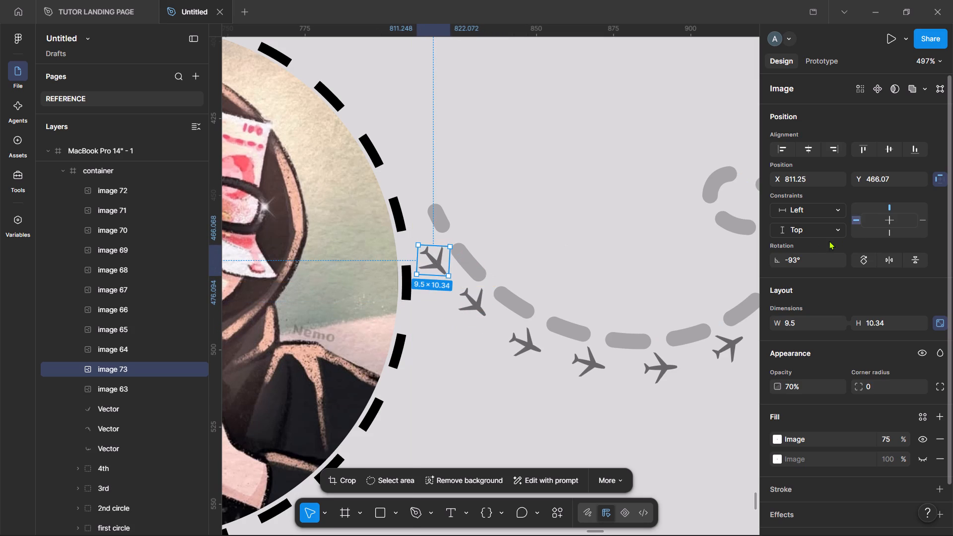
pyautogui.click(774, 260)
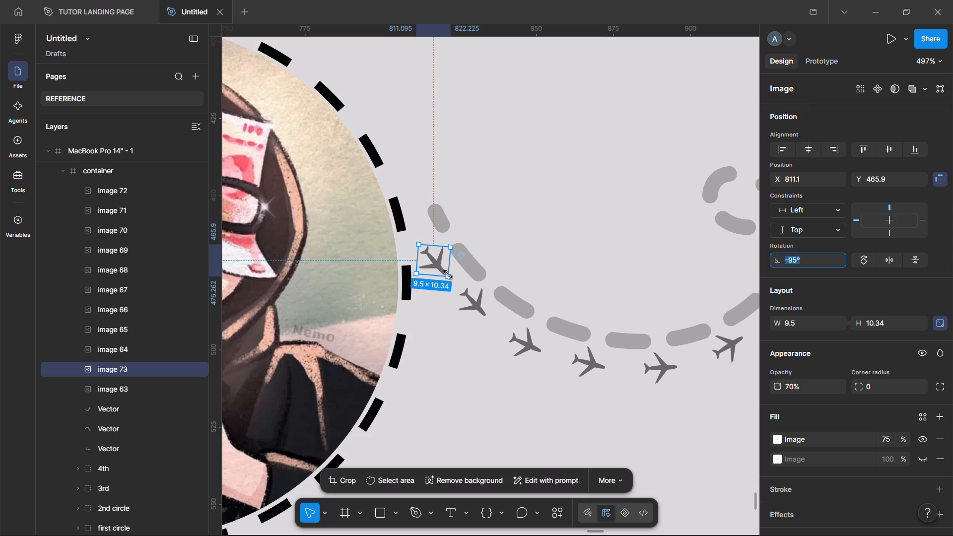
# Reorder the new airplane layer to sit directly beneath image 63 in the layer order and rename it image 62.
pyautogui.moveTo(121, 373); pyautogui.dragTo(120, 382)
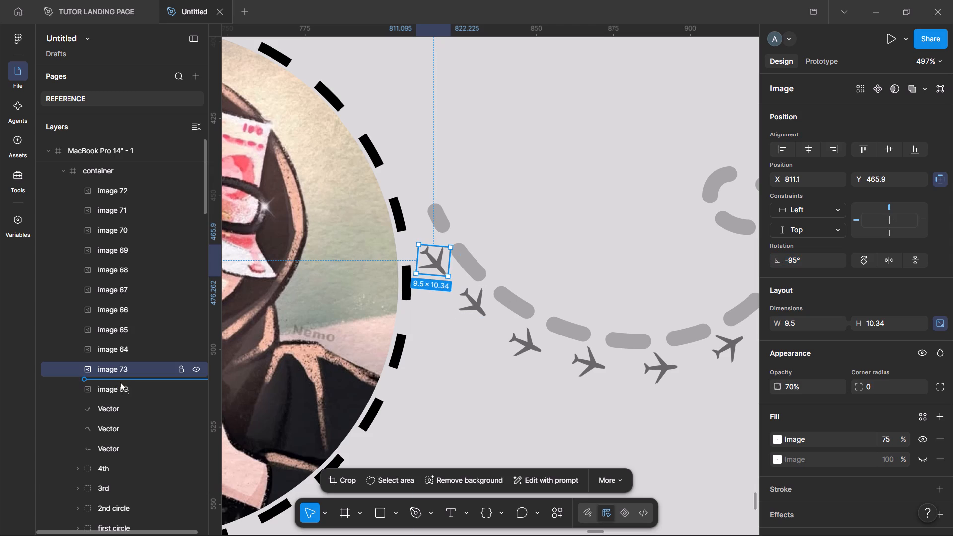
pyautogui.moveTo(120, 382); pyautogui.dragTo(120, 397)
pyautogui.doubleClick(125, 385)
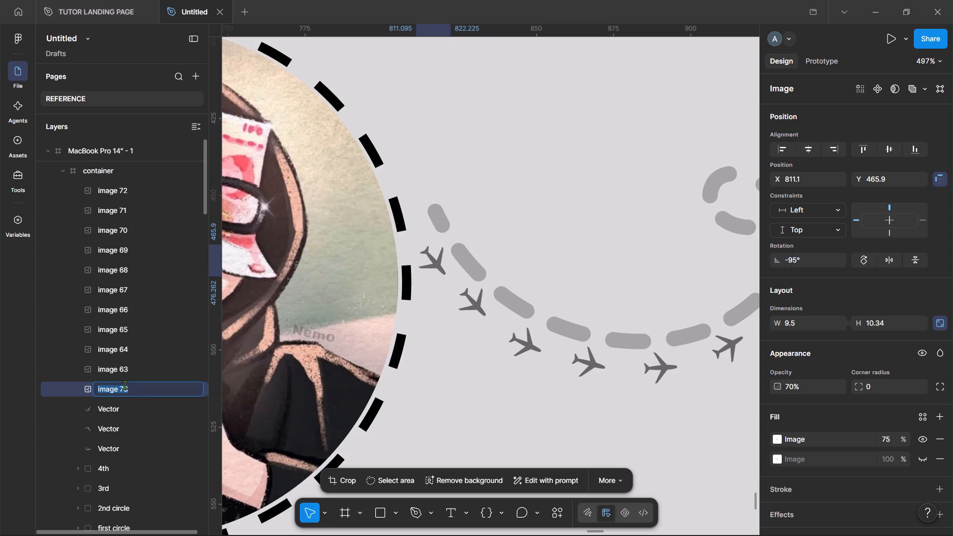
pyautogui.click(133, 387)
pyautogui.press('BackSpace')
pyautogui.press('BackSpace')
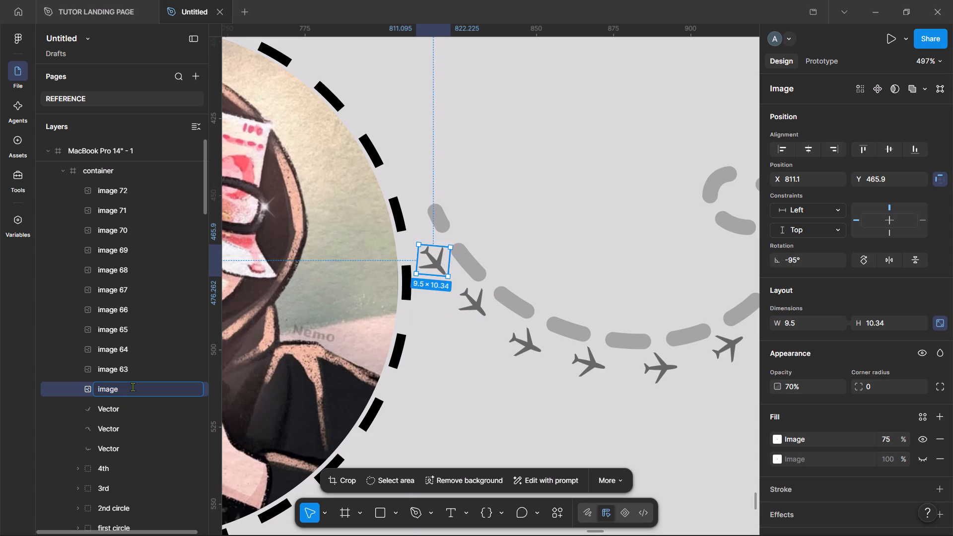
pyautogui.write('62')
pyautogui.press('Return')
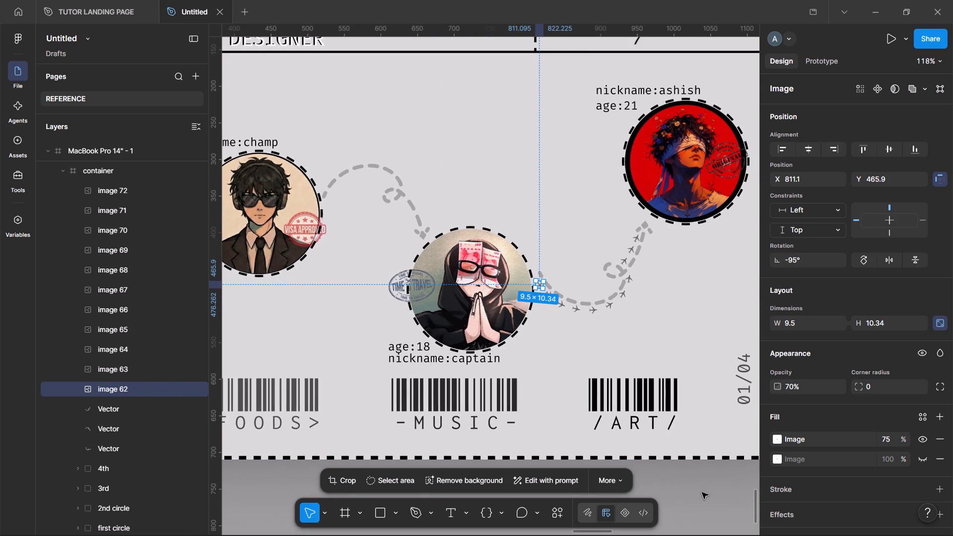
# Review the whole card and compare its portrait paths with the footprints placed along the paths in PROTOTYPE 1.
pyautogui.click(702, 492)
pyautogui.scroll(-1, 702, 492)
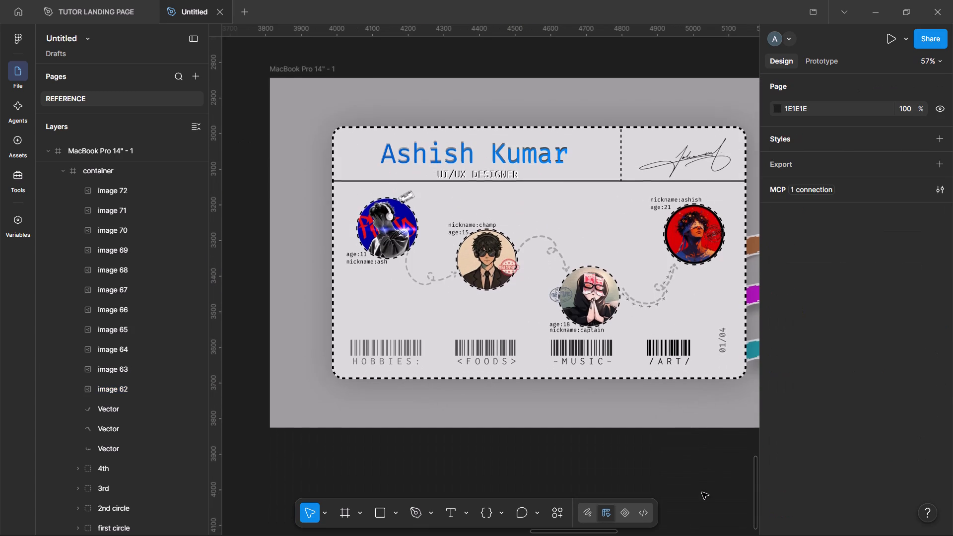
pyautogui.scroll(-1, 702, 492)
pyautogui.scroll(1, 679, 431)
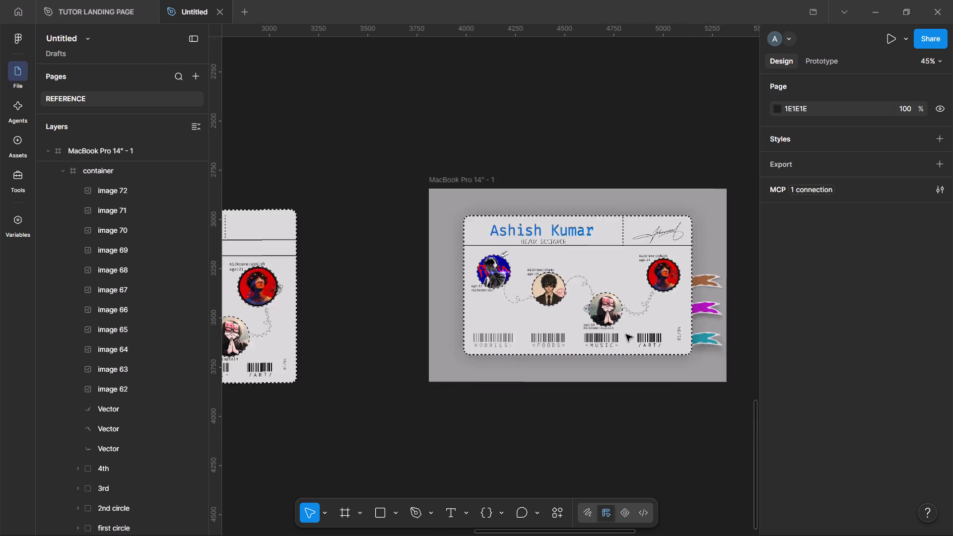
pyautogui.hscroll(1, 626, 335)
pyautogui.click(611, 417)
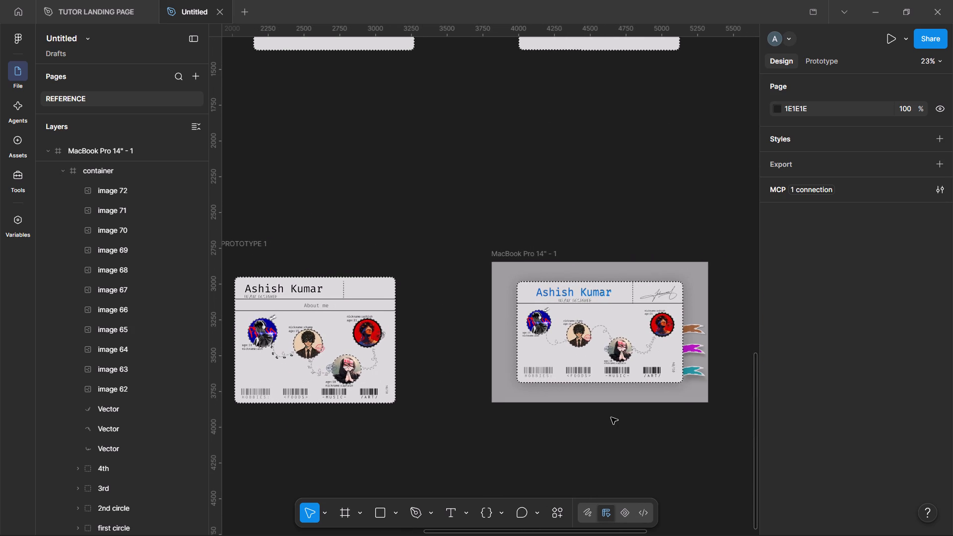
pyautogui.scroll(1, 611, 417)
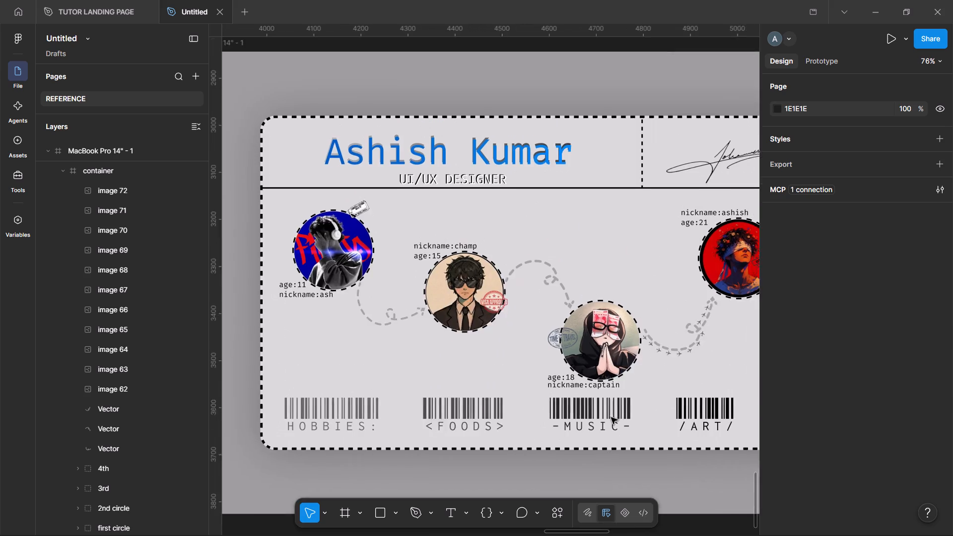
pyautogui.scroll(1, 611, 417)
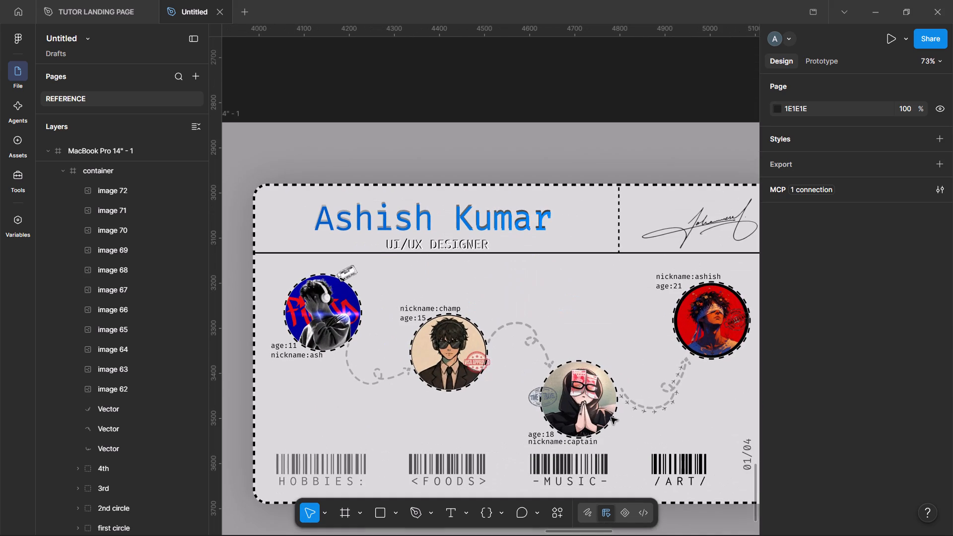
pyautogui.hscroll(3, 485, 341)
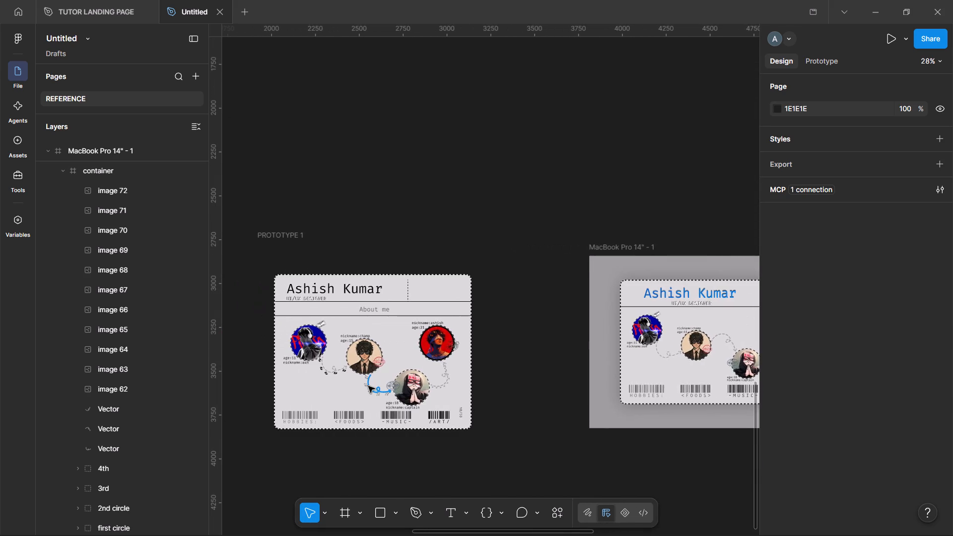
pyautogui.hscroll(1, 368, 386)
pyautogui.click(428, 338)
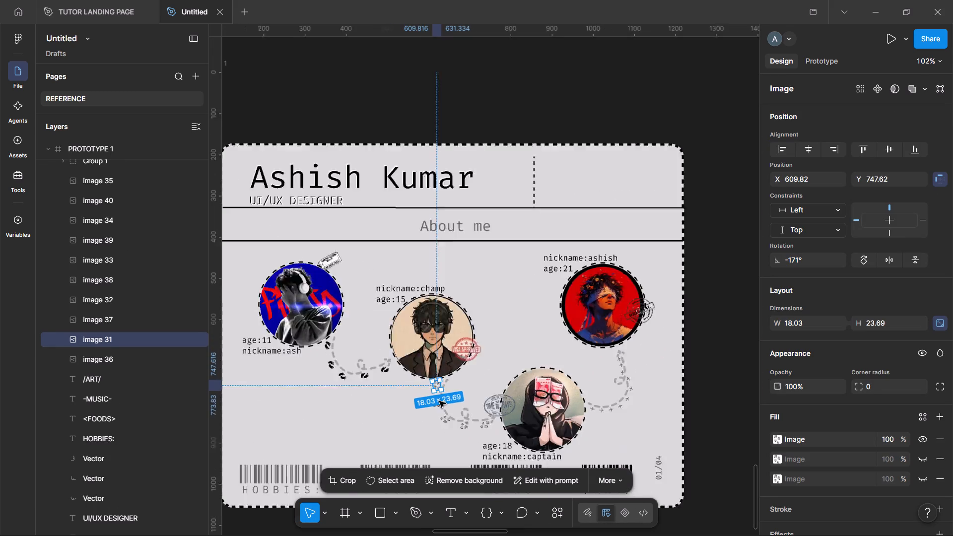
pyautogui.scroll(2, 439, 401)
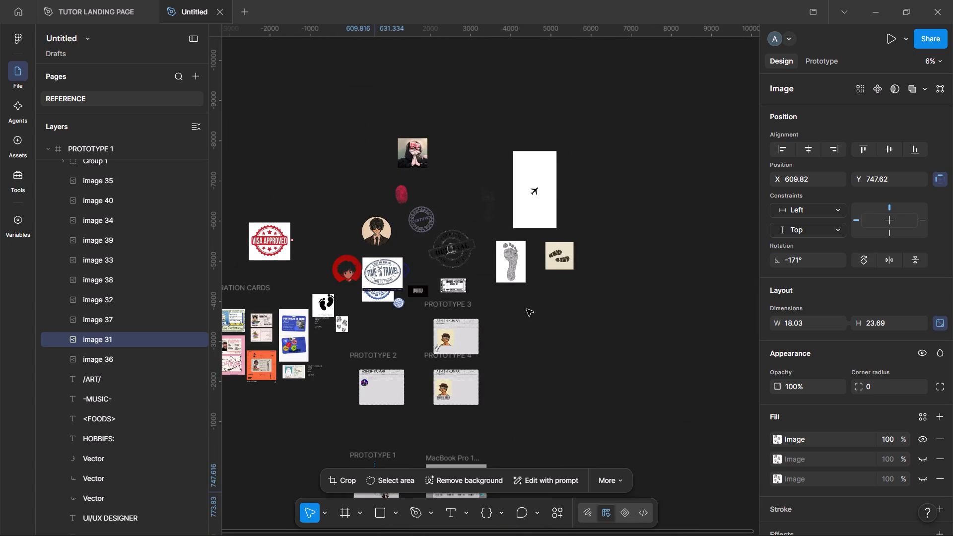
# Move the beige NEXT STEP shoeprint image below the large footprint image, and duplicate it to about X 7244, Y -2005.
pyautogui.moveTo(628, 135); pyautogui.dragTo(567, 325)
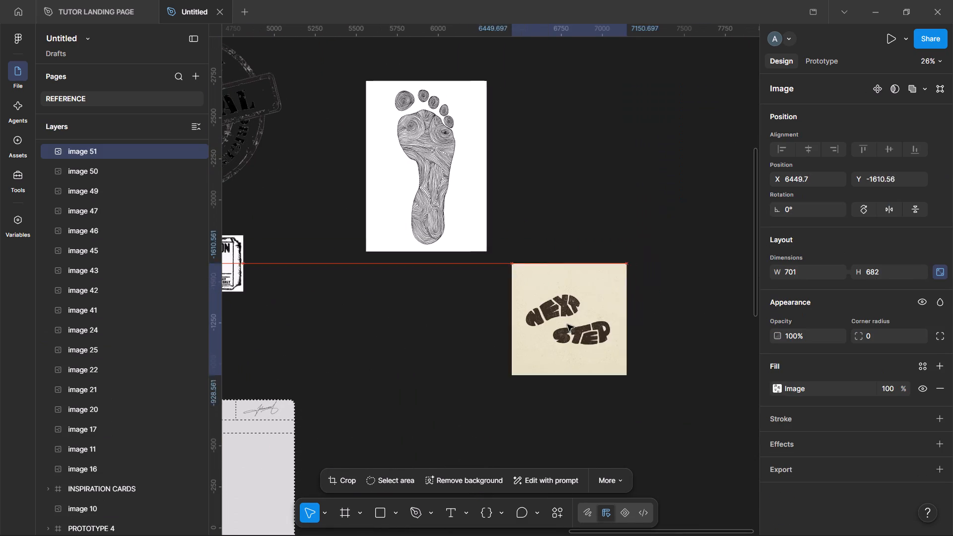
pyautogui.moveTo(567, 325); pyautogui.dragTo(564, 335)
pyautogui.keyDown('alt'); pyautogui.moveTo(573, 366); pyautogui.dragTo(693, 296); pyautogui.keyUp('alt')
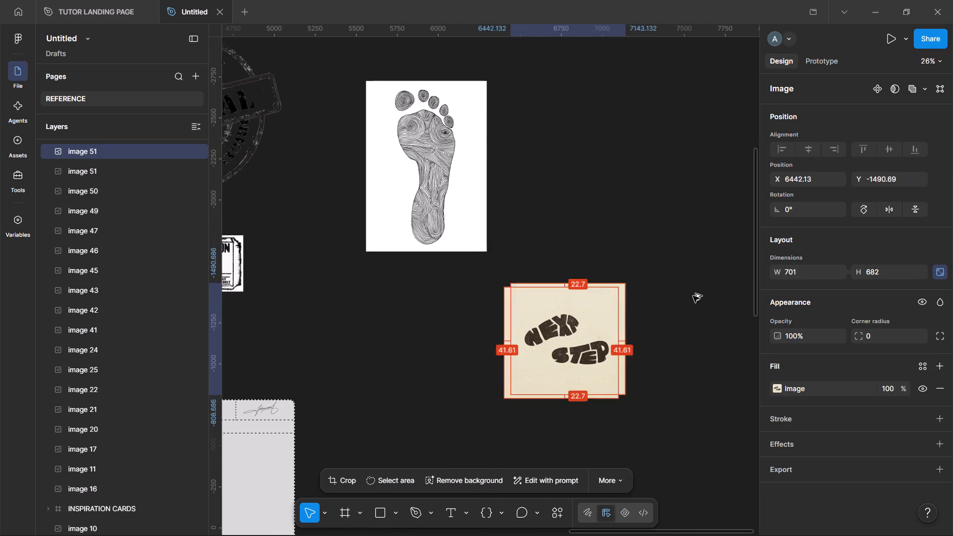
pyautogui.keyDown('alt'); pyautogui.moveTo(693, 296); pyautogui.dragTo(711, 278); pyautogui.keyUp('alt')
# Remove the background from the duplicated NEXT STEP shoeprint image.
pyautogui.click(469, 472)
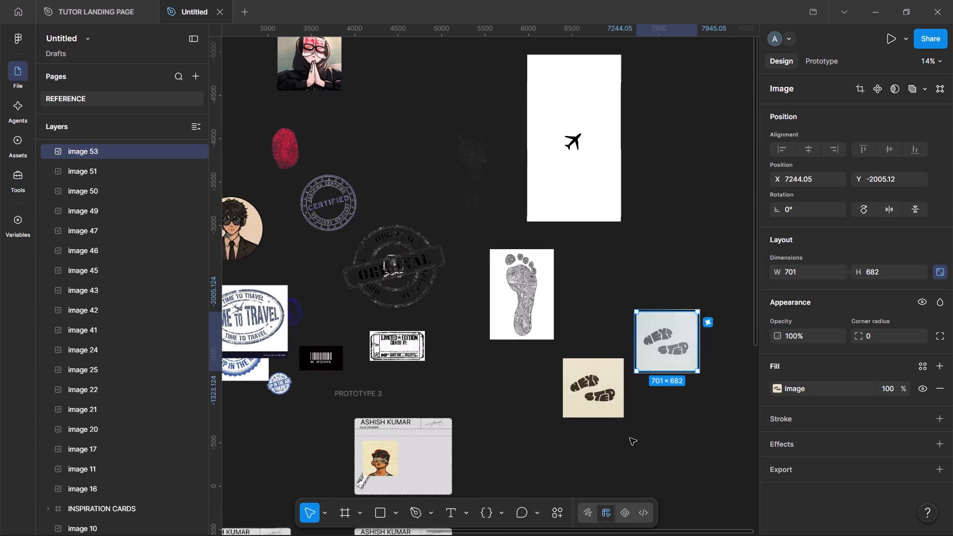
pyautogui.scroll(-6, 630, 438)
pyautogui.scroll(1, 605, 322)
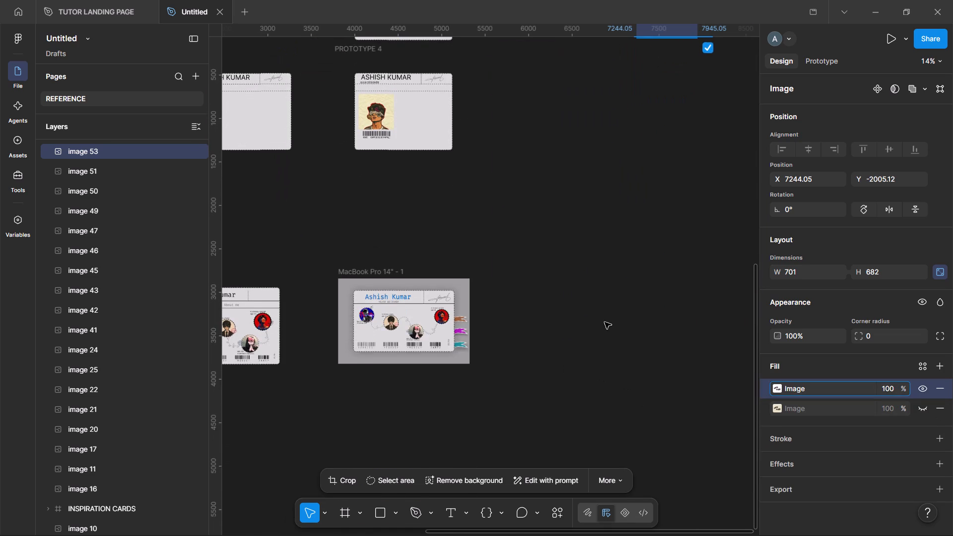
pyautogui.scroll(5, 605, 322)
# Boost the resolution of the background-free NEXT STEP shoeprint image.
pyautogui.click(614, 471)
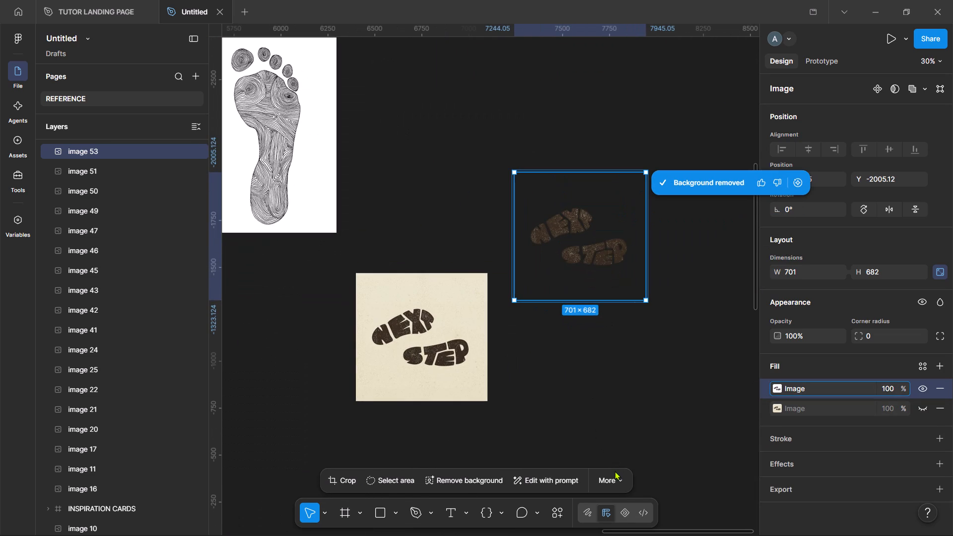
pyautogui.click(614, 471)
pyautogui.click(612, 473)
pyautogui.click(647, 413)
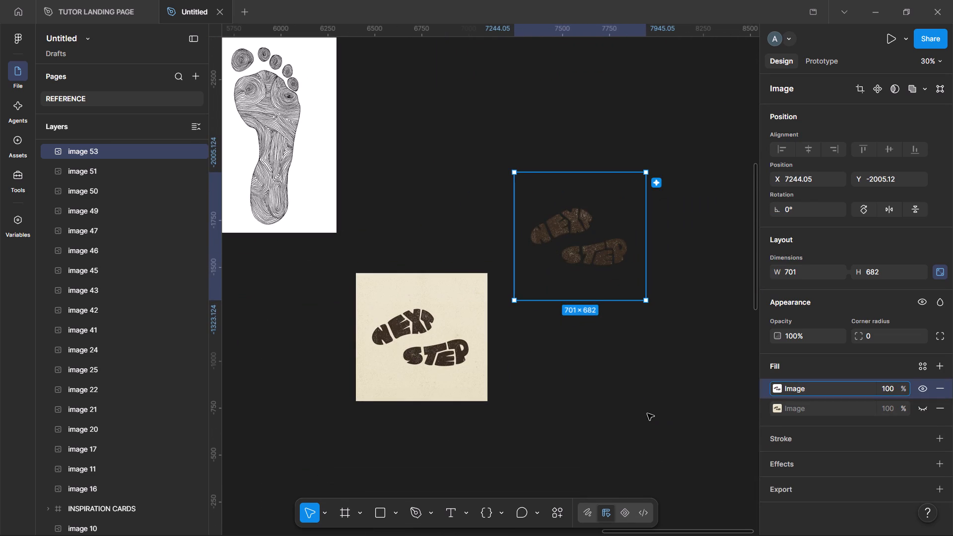
# Crop image 53 tightly around the NEXT STEP shoeprints on all four sides, to about 524 × 320.
pyautogui.press('Return')
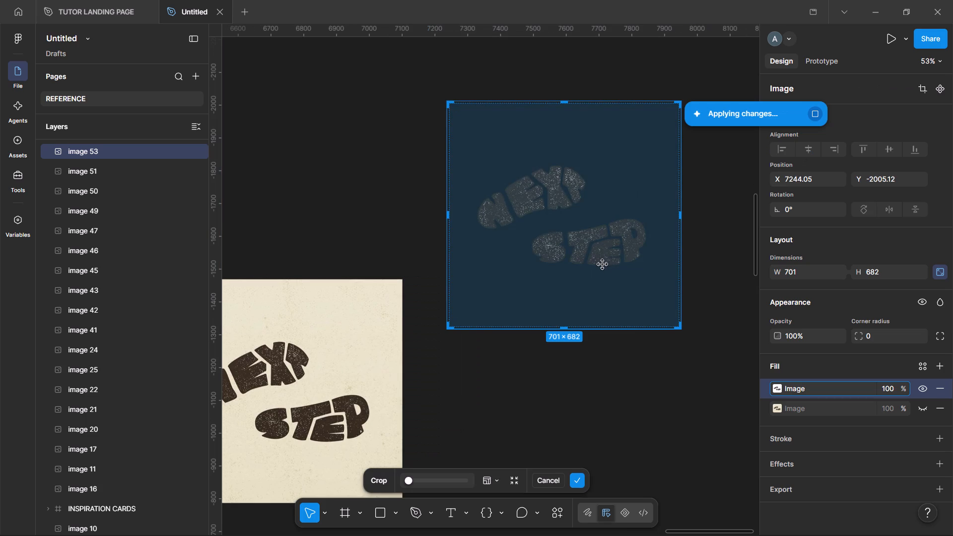
pyautogui.moveTo(566, 326); pyautogui.dragTo(595, 276)
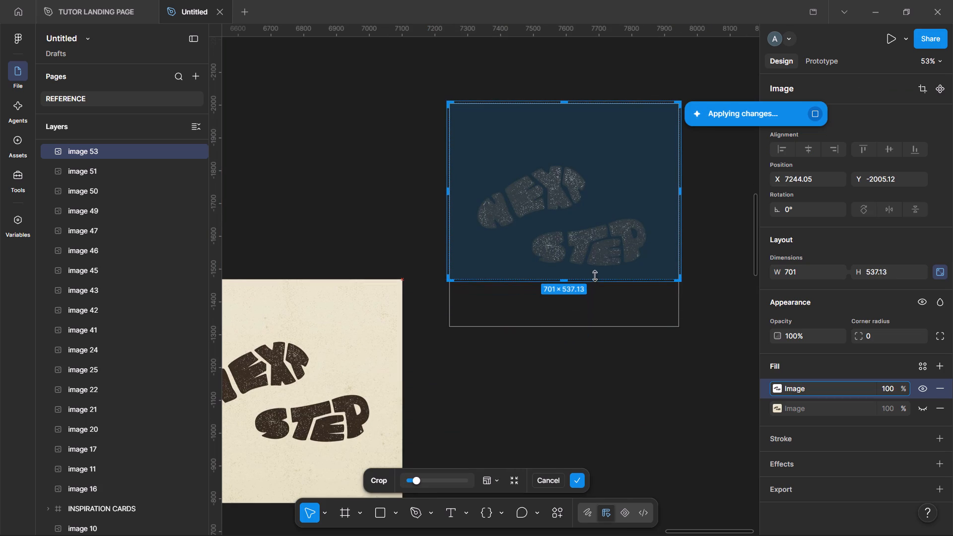
pyautogui.moveTo(595, 276); pyautogui.dragTo(606, 268)
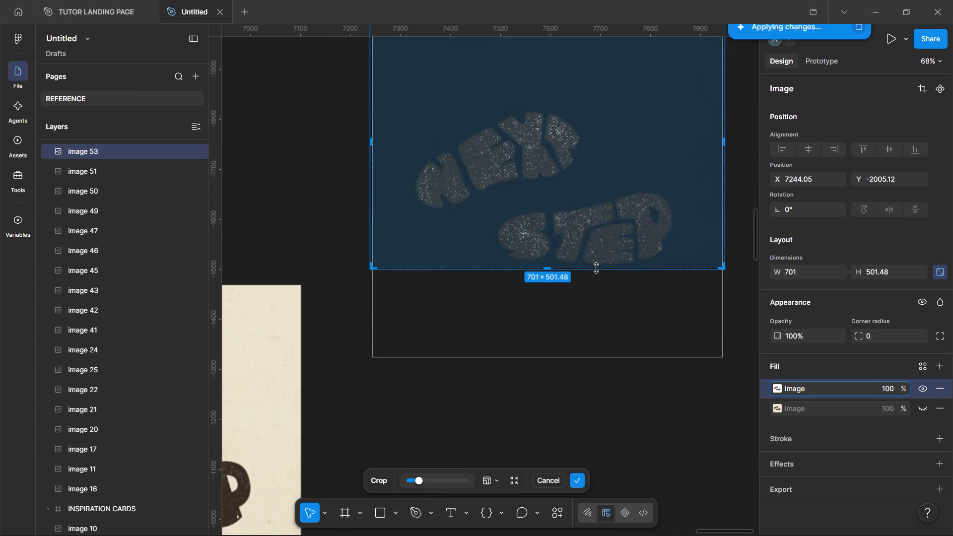
pyautogui.scroll(1, 601, 193)
pyautogui.scroll(1, 576, 87)
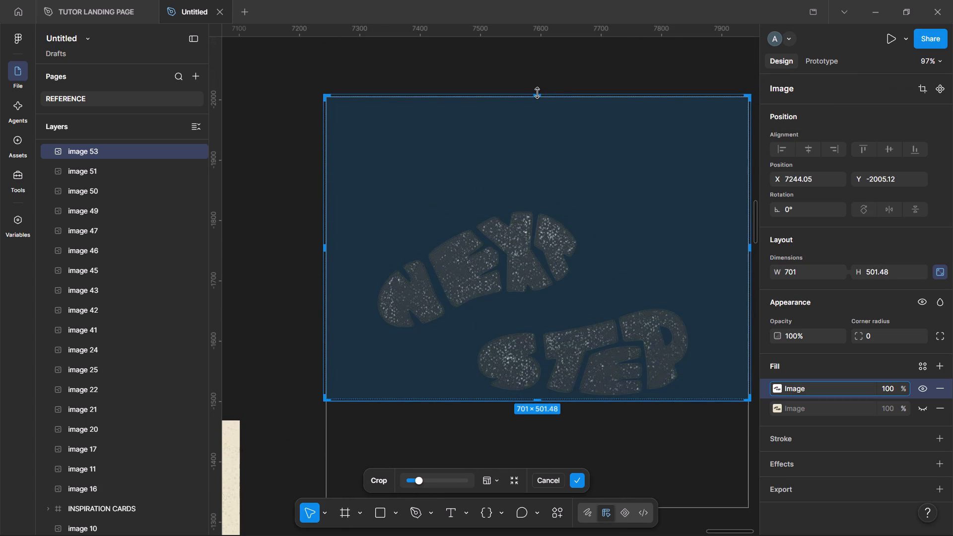
pyautogui.moveTo(537, 93); pyautogui.dragTo(566, 206)
pyautogui.moveTo(679, 309); pyautogui.dragTo(642, 311)
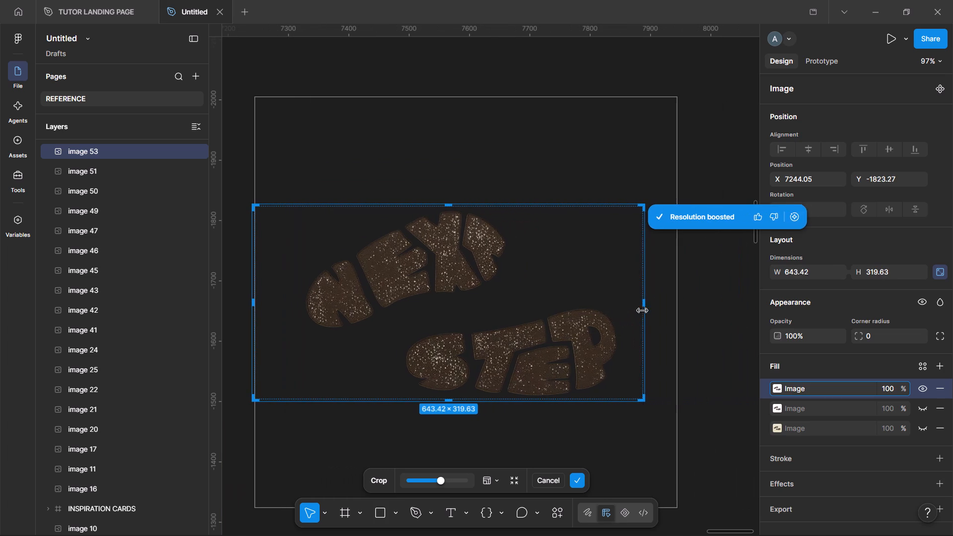
pyautogui.moveTo(642, 311); pyautogui.dragTo(620, 317)
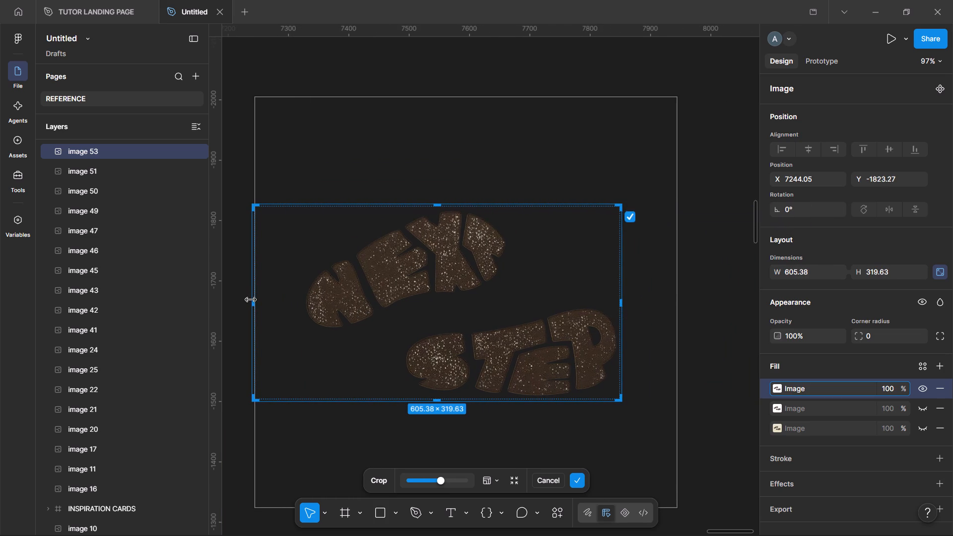
pyautogui.moveTo(251, 300); pyautogui.dragTo(303, 304)
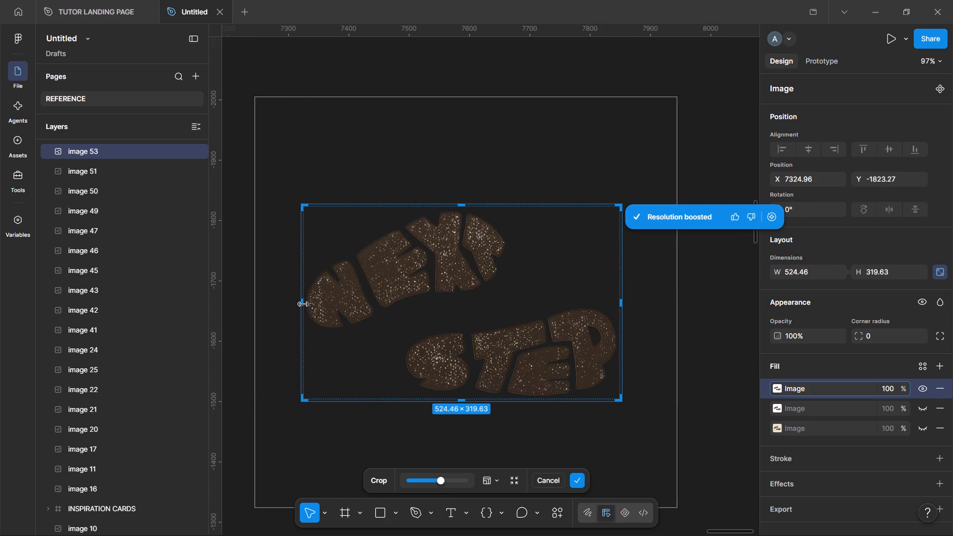
pyautogui.press('Return')
# Duplicate the cropped shoeprint image above the original, and move image 53 down to about X 7368, Y -1708.
pyautogui.keyDown('alt'); pyautogui.moveTo(388, 297); pyautogui.dragTo(476, 127); pyautogui.keyUp('alt')
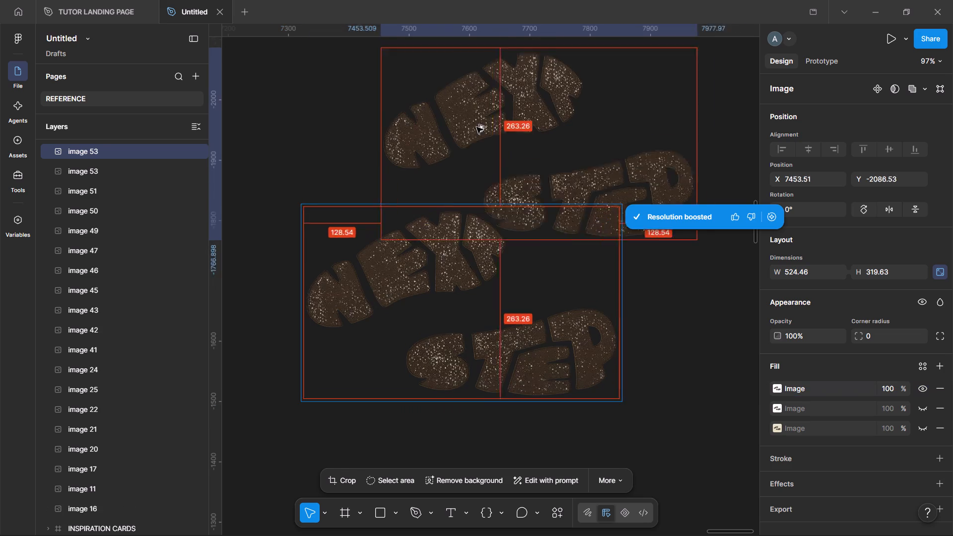
pyautogui.keyDown('alt'); pyautogui.moveTo(476, 127); pyautogui.dragTo(484, 118); pyautogui.keyUp('alt')
pyautogui.moveTo(527, 294); pyautogui.dragTo(553, 363)
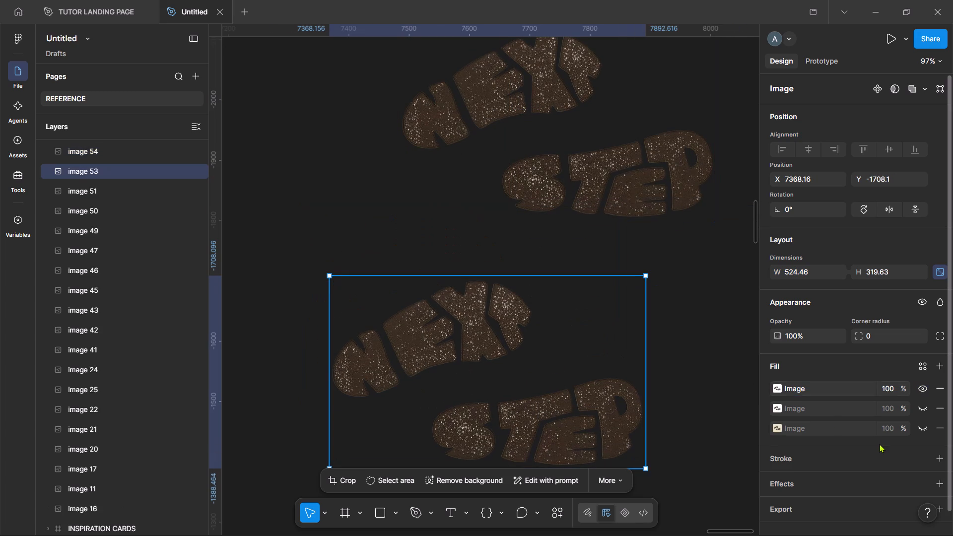
# Darken image 53's NEXT STEP artwork by setting its exposure, contrast and highlights to the minimum.
pyautogui.tripleClick(552, 352)
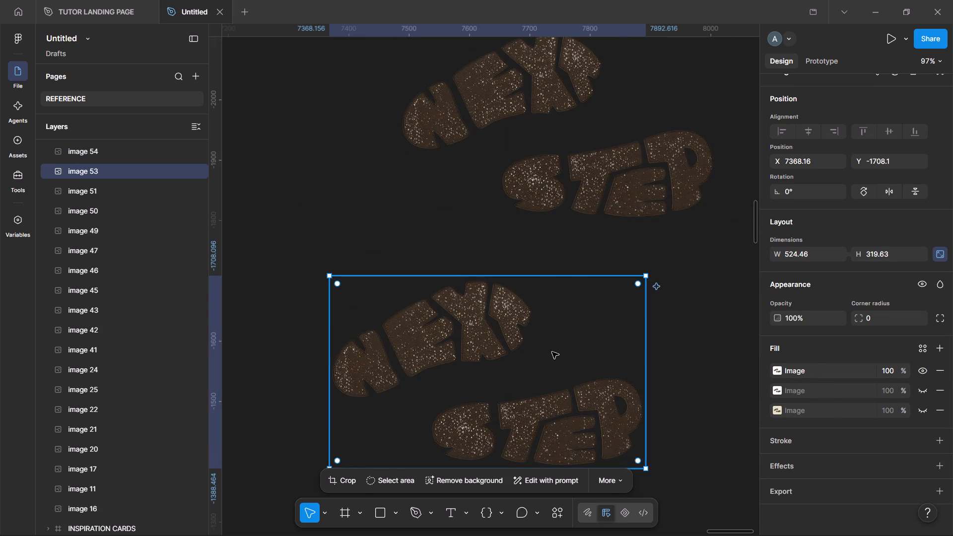
pyautogui.moveTo(714, 389); pyautogui.dragTo(678, 393)
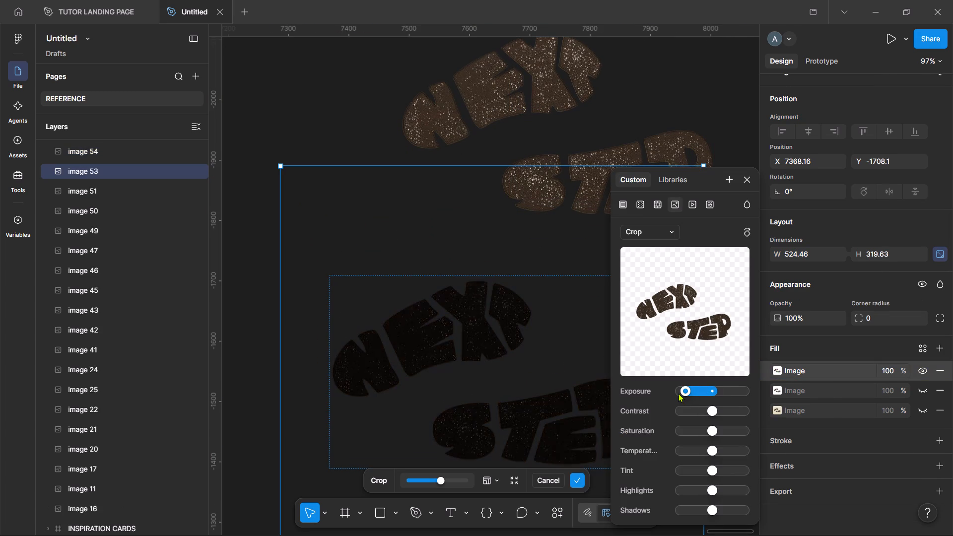
pyautogui.moveTo(678, 393); pyautogui.dragTo(718, 393)
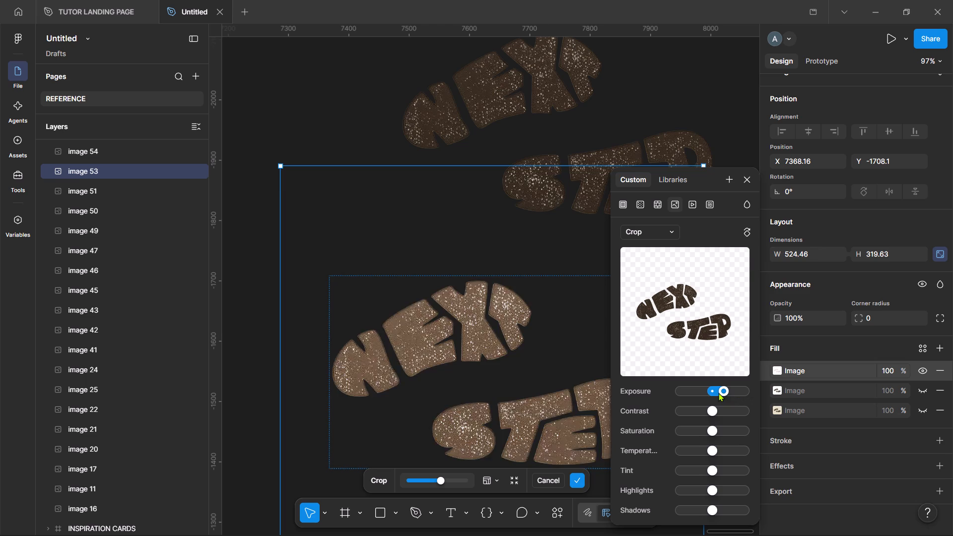
pyautogui.moveTo(718, 393); pyautogui.dragTo(652, 398)
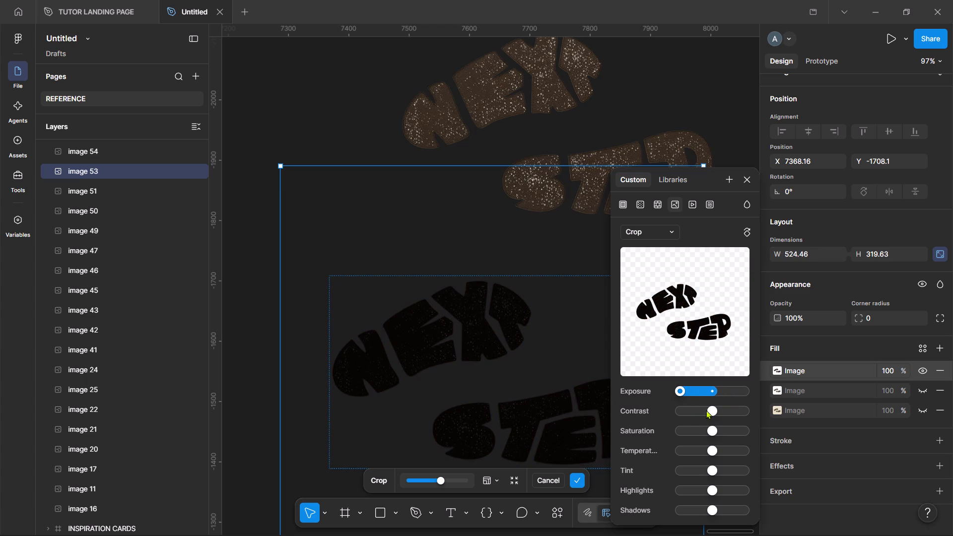
pyautogui.moveTo(712, 408); pyautogui.dragTo(652, 412)
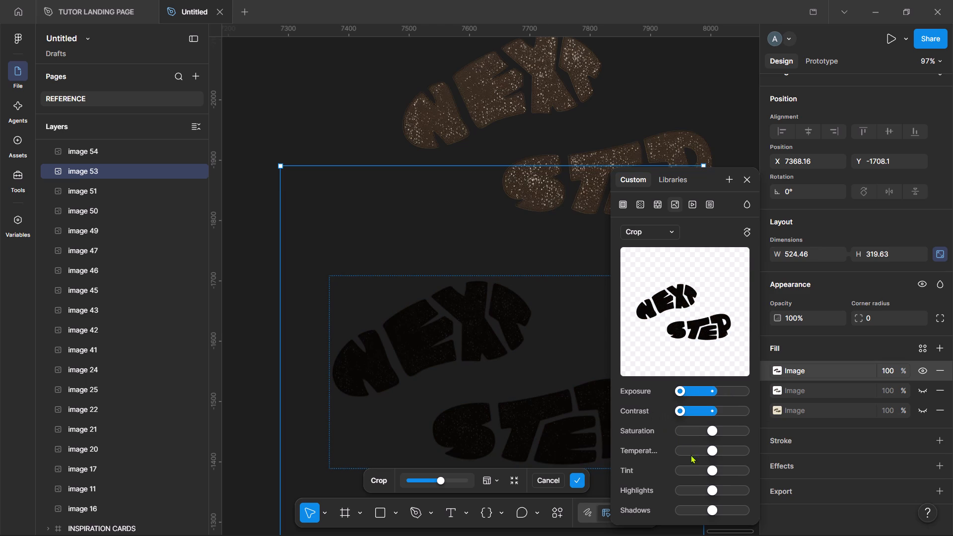
pyautogui.moveTo(712, 491); pyautogui.dragTo(705, 475)
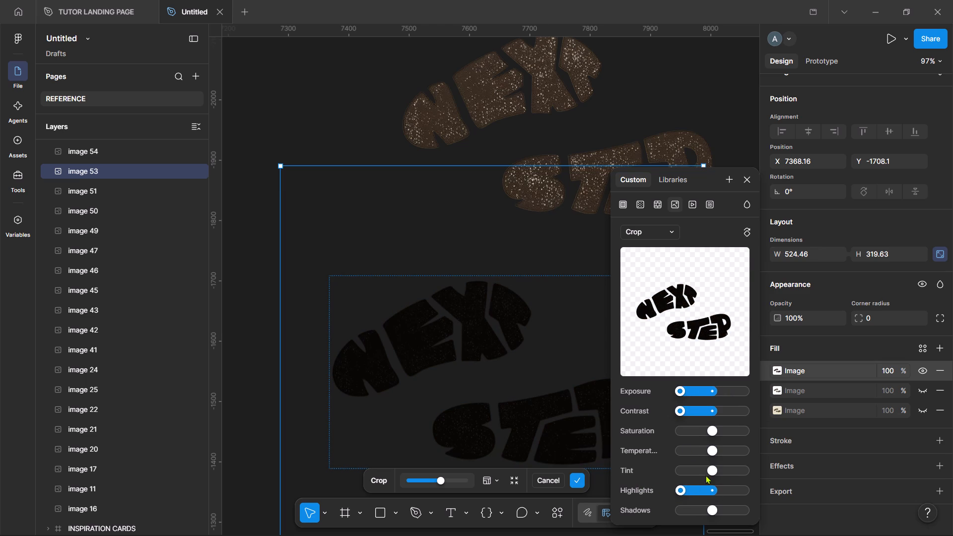
pyautogui.moveTo(705, 475); pyautogui.dragTo(637, 469)
pyautogui.click(709, 469)
pyautogui.click(712, 507)
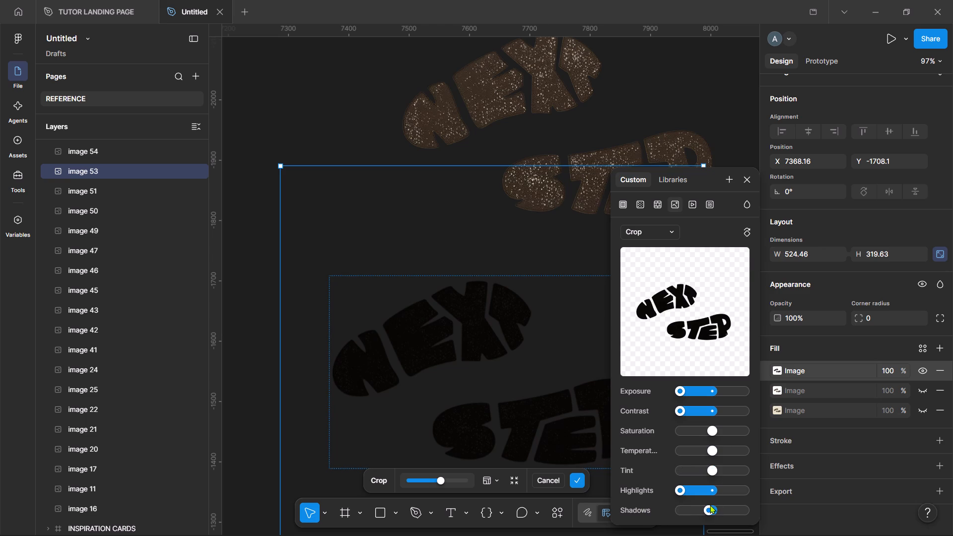
pyautogui.click(714, 505)
pyautogui.click(715, 447)
pyautogui.click(714, 428)
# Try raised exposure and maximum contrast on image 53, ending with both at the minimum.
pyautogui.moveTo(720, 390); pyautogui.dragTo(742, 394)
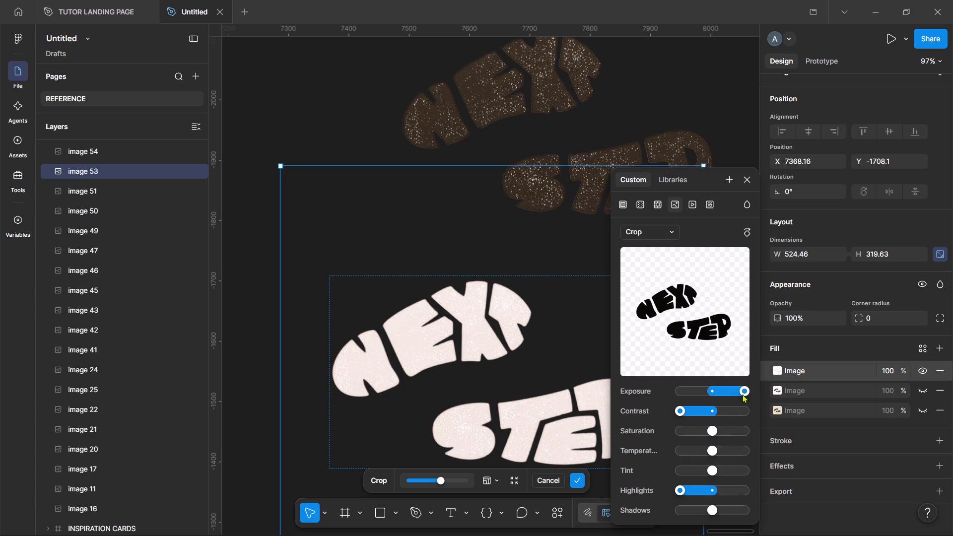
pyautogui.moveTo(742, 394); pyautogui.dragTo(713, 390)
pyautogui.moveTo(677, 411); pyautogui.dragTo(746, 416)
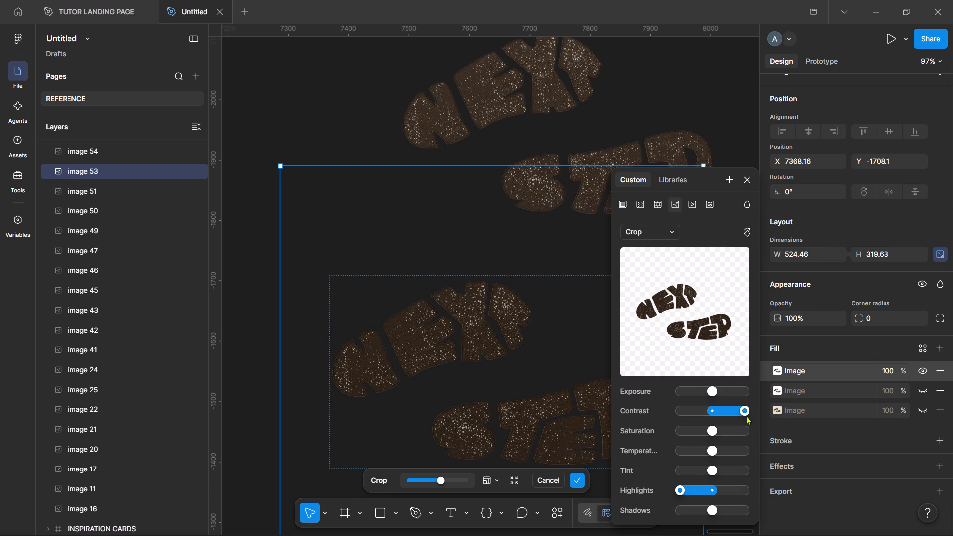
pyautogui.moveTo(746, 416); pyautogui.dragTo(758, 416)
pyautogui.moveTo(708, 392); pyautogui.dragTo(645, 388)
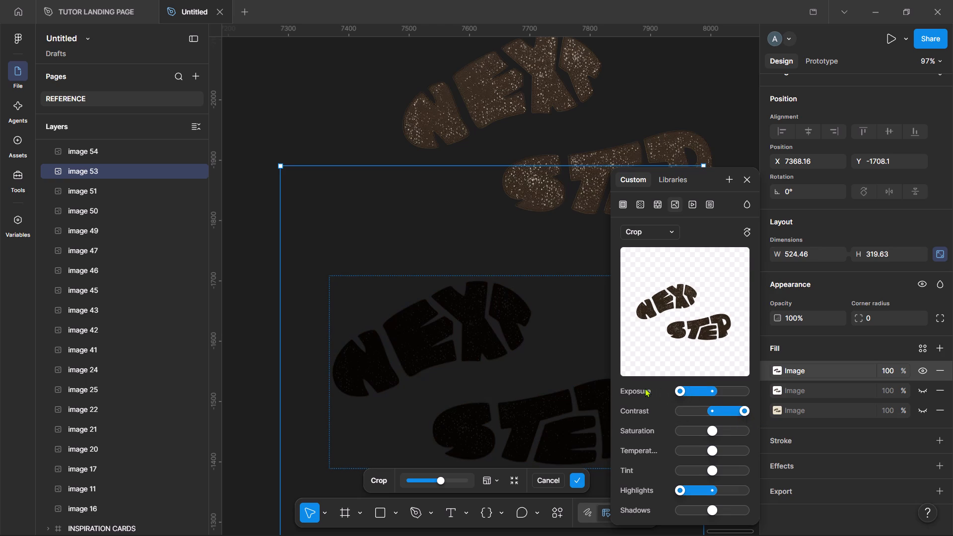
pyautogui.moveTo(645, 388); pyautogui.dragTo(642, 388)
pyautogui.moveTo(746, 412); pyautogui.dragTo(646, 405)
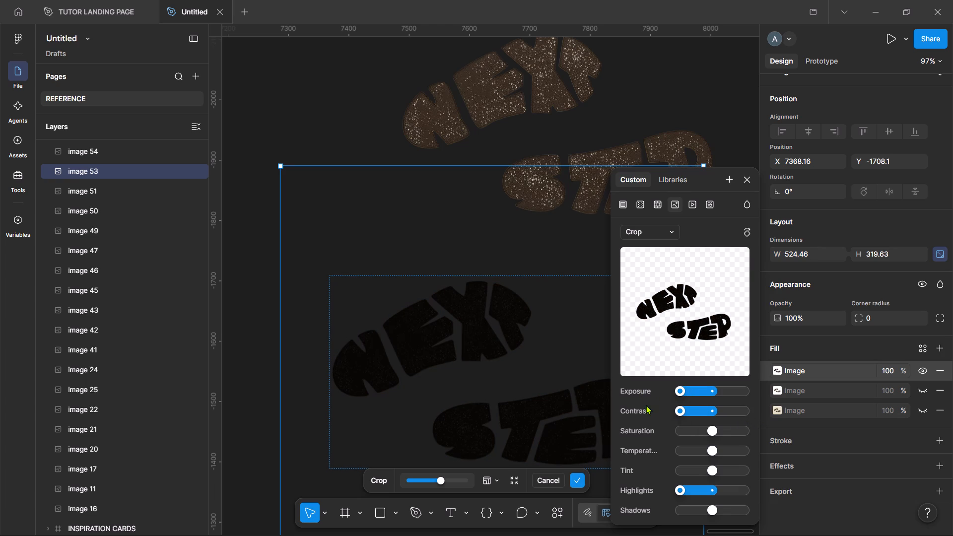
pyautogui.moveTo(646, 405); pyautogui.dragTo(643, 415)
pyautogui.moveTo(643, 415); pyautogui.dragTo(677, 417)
# Move the darkened image 53 to the empty canvas below the MacBook Pro 14" - 1 frame, at about X 4288, Y 4176.
pyautogui.doubleClick(321, 103)
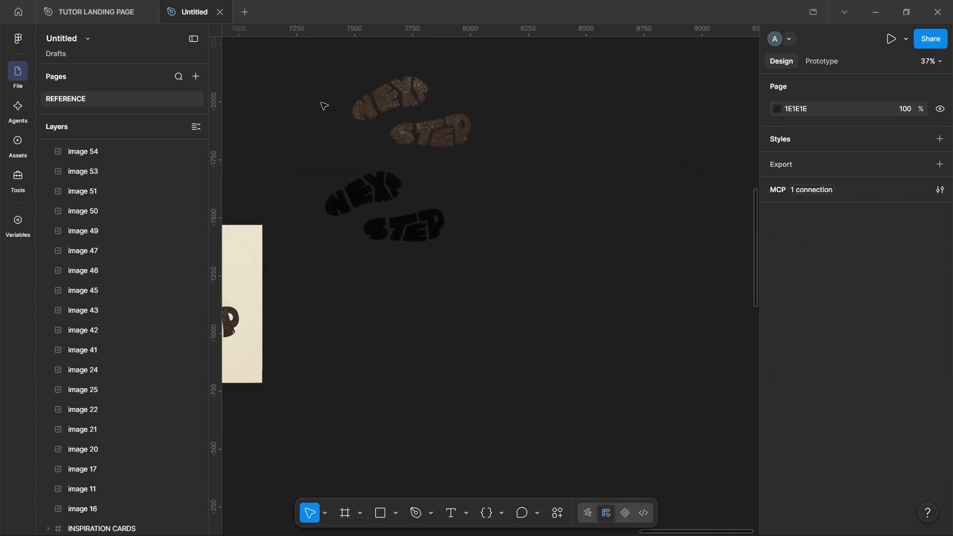
pyautogui.moveTo(377, 165); pyautogui.dragTo(408, 284)
pyautogui.hscroll(3, 408, 284)
pyautogui.scroll(-1, 408, 284)
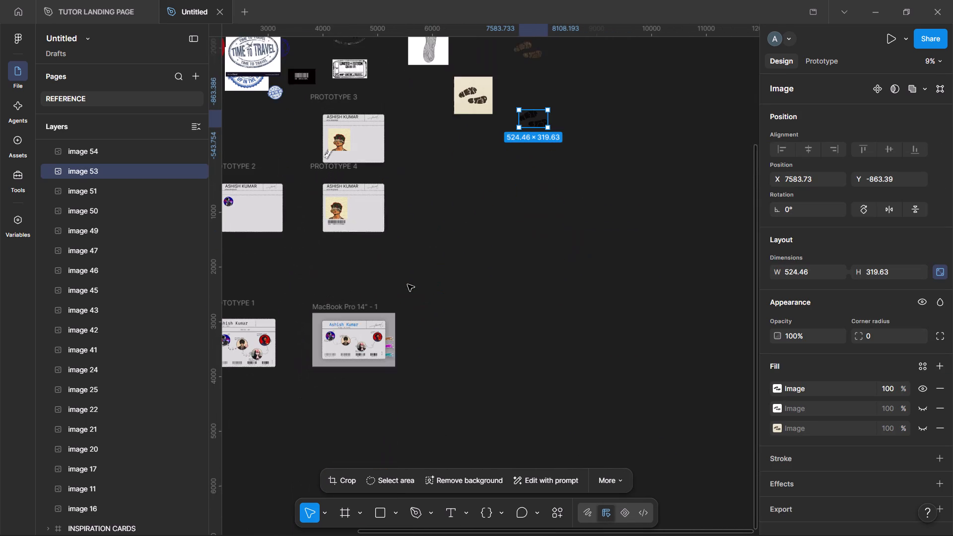
pyautogui.scroll(-1, 408, 284)
pyautogui.moveTo(536, 102); pyautogui.dragTo(354, 379)
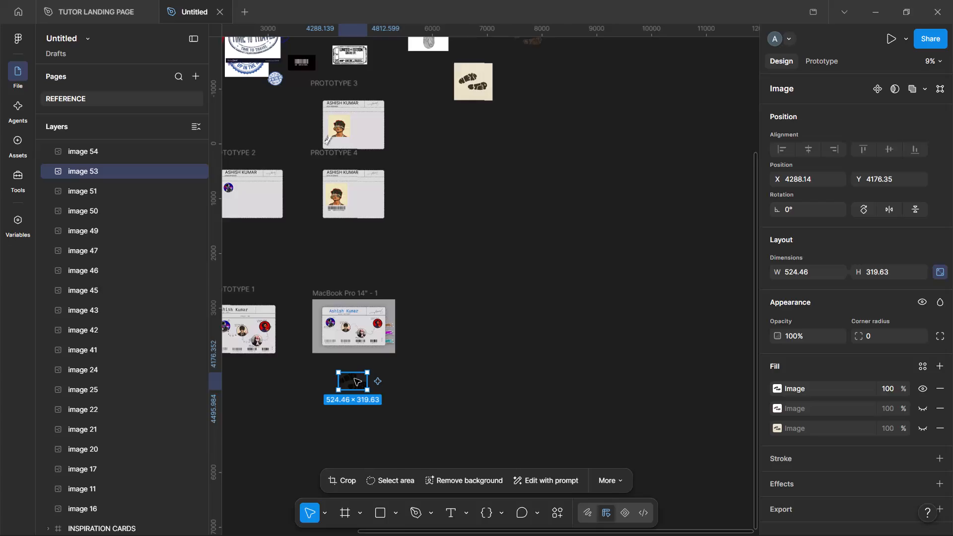
# Scale image 53 down proportionally to about 78 × 48 and bring it closer to the frame's lower edge.
pyautogui.hscroll(1, 354, 379)
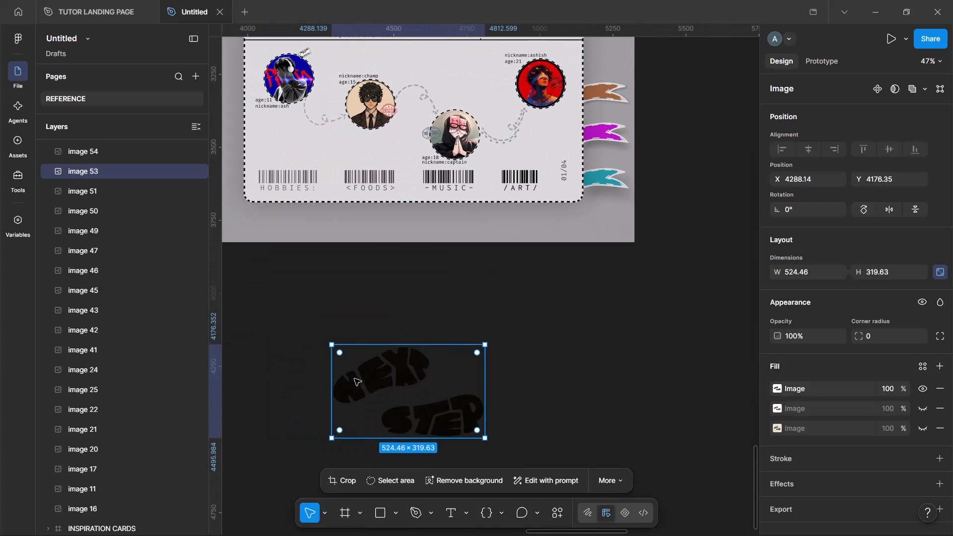
pyautogui.click(456, 369)
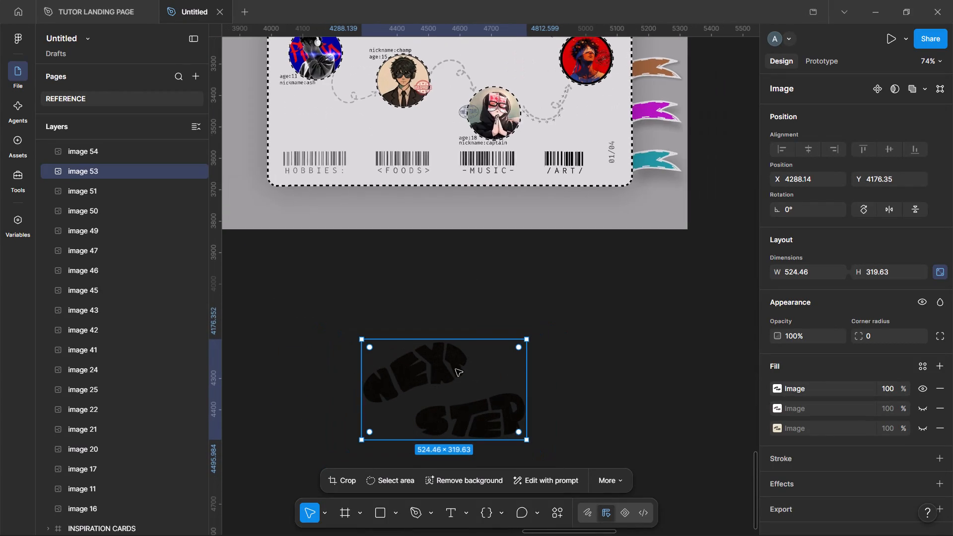
pyautogui.moveTo(524, 439); pyautogui.dragTo(401, 369)
pyautogui.scroll(2, 401, 369)
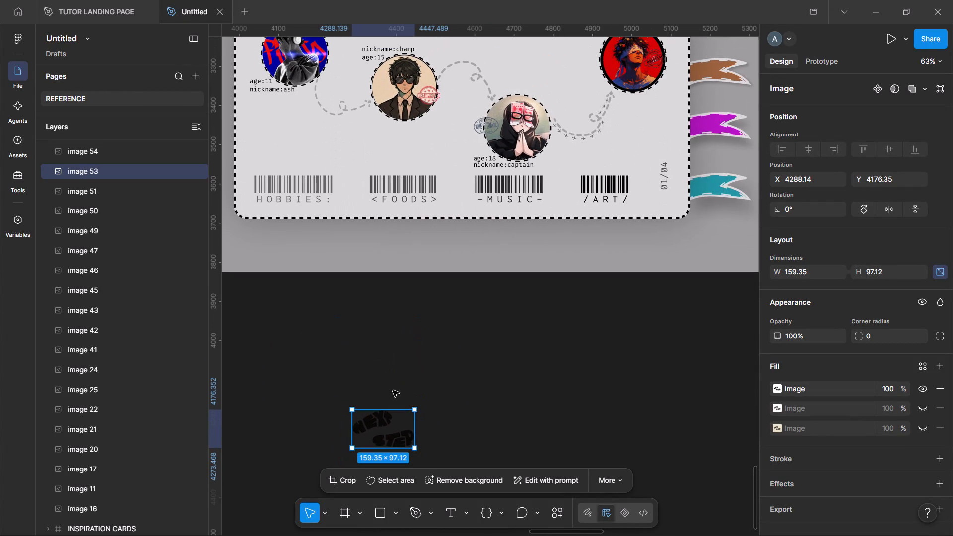
pyautogui.moveTo(379, 432); pyautogui.dragTo(451, 354)
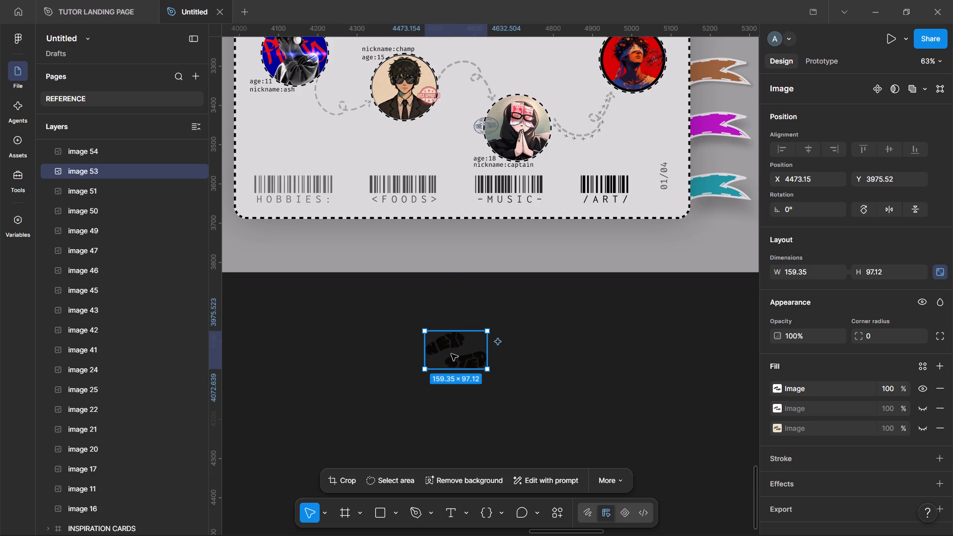
pyautogui.scroll(2, 451, 354)
pyautogui.scroll(-1, 466, 453)
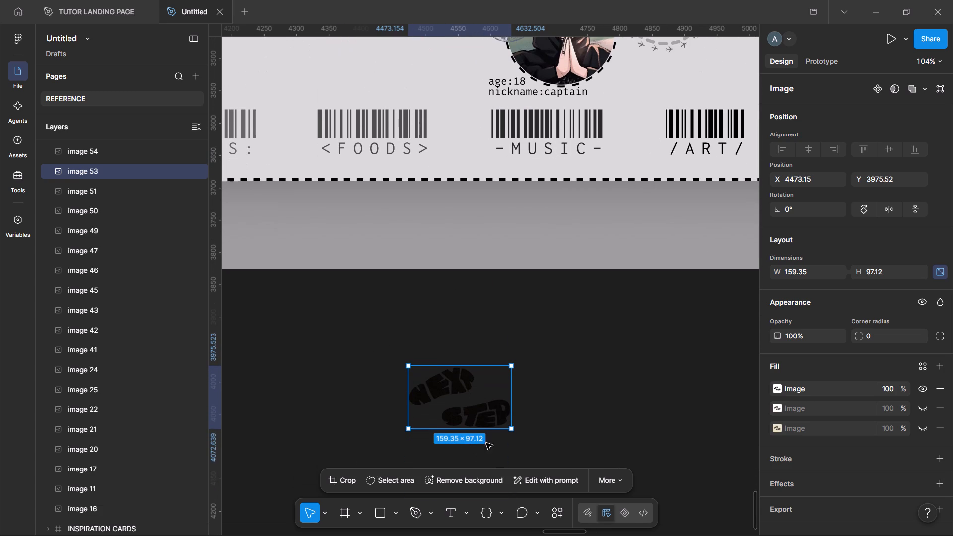
pyautogui.moveTo(509, 427); pyautogui.dragTo(453, 398)
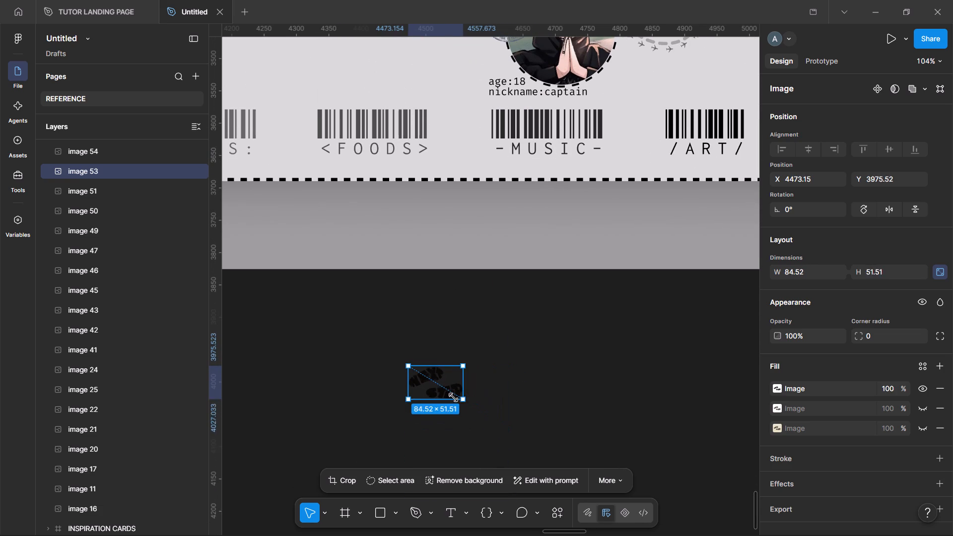
pyautogui.moveTo(453, 398); pyautogui.dragTo(451, 397)
# Place image 53 on the card between the champ and captain portraits, at about X 482, Y 479 within the frame.
pyautogui.moveTo(431, 436); pyautogui.dragTo(447, 137)
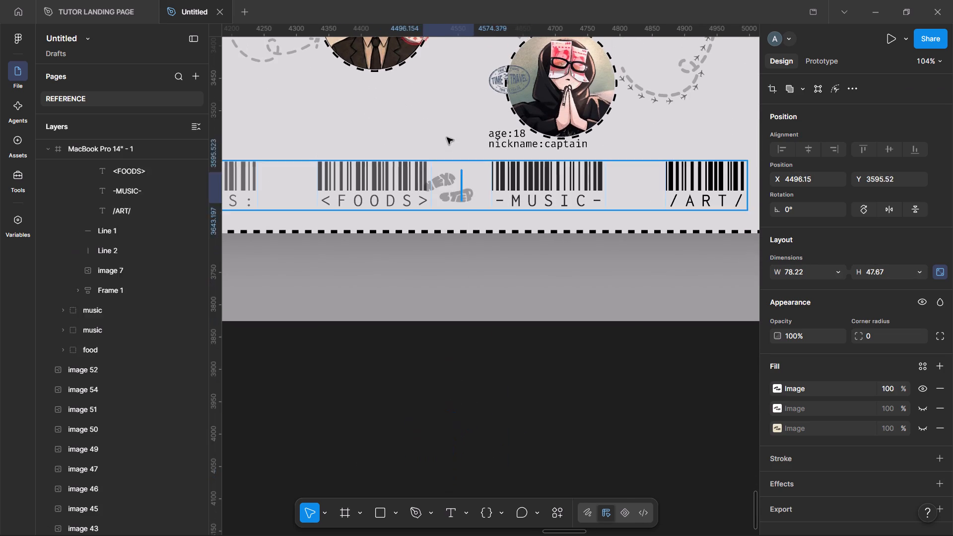
pyautogui.moveTo(447, 137); pyautogui.dragTo(428, 104)
pyautogui.scroll(1, 428, 104)
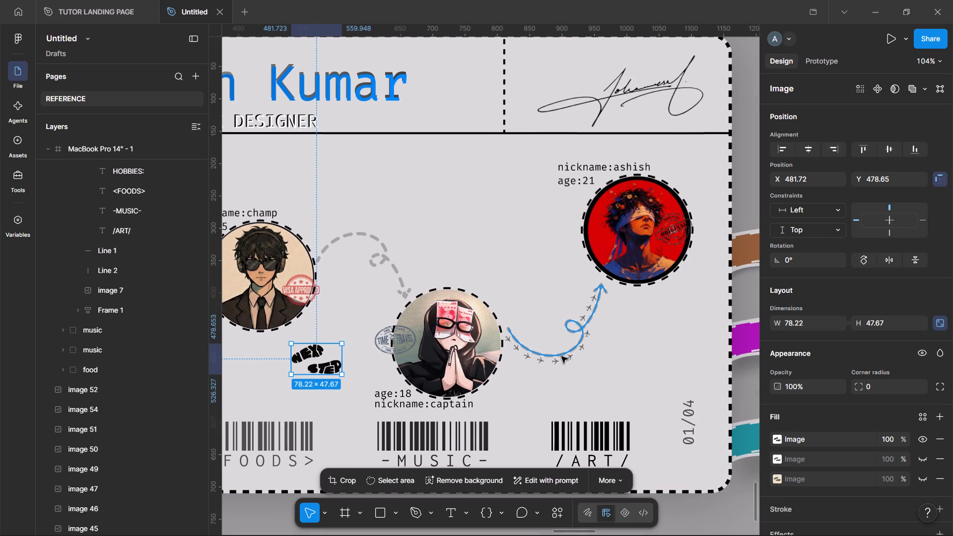
# Match the NEXT STEP image to the airplane icons by setting its layer opacity to 70% and its visible image fill to 75%.
pyautogui.click(539, 358)
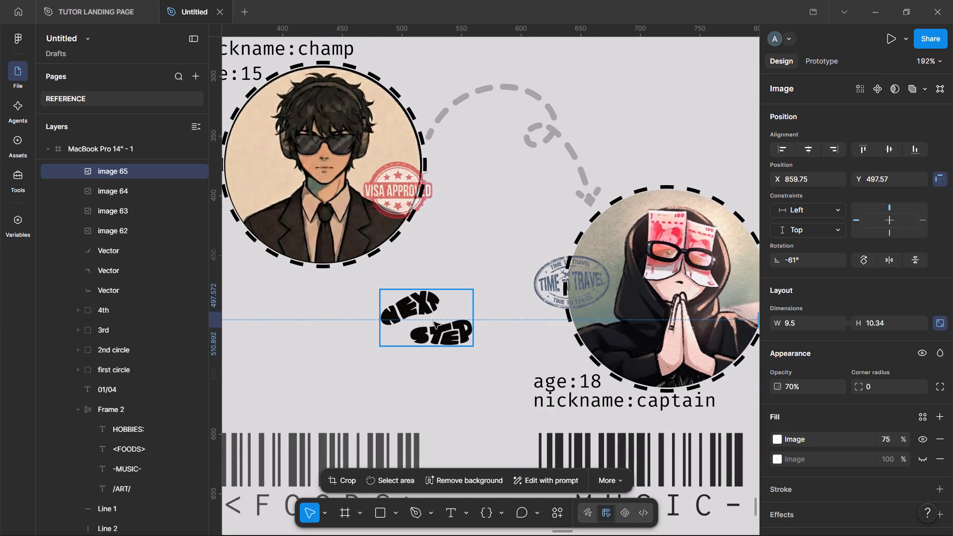
pyautogui.click(433, 322)
pyautogui.click(801, 386)
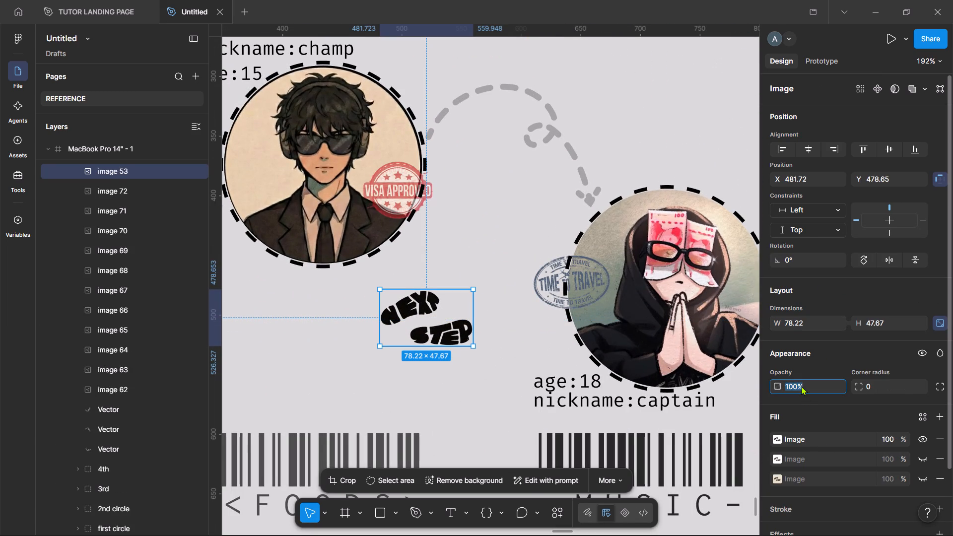
pyautogui.write('70')
pyautogui.press('Return')
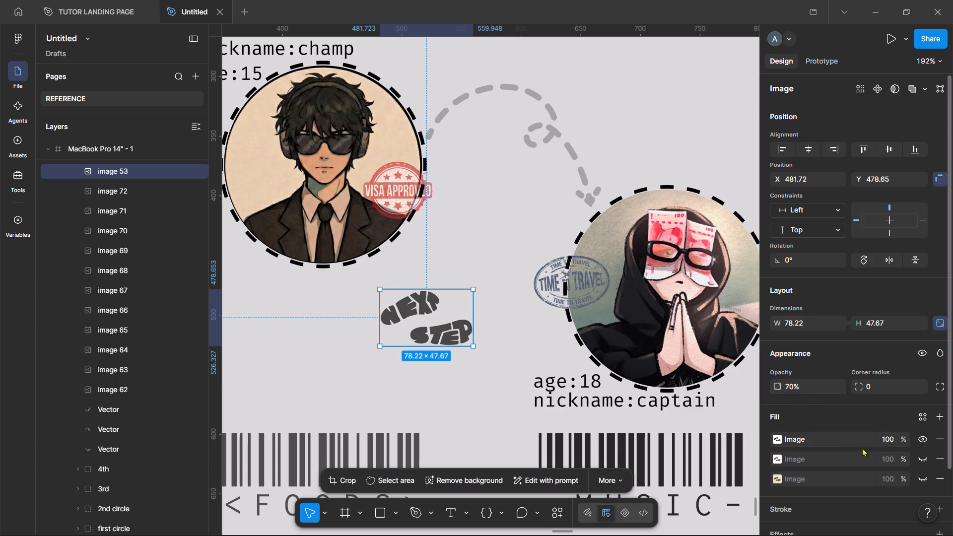
pyautogui.click(889, 432)
pyautogui.write('75')
pyautogui.press('Return')
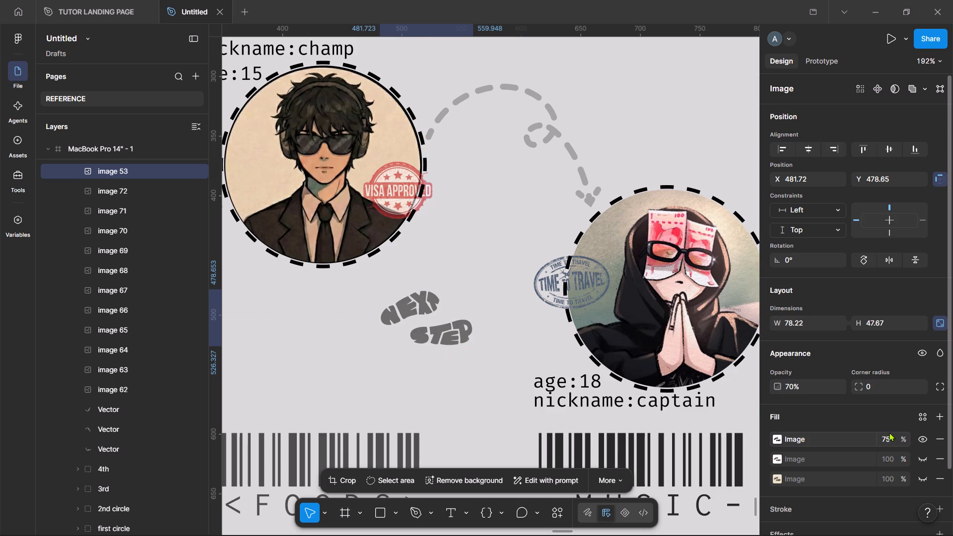
# Scale the NEXT STEP image on the card down proportionally to about 23 × 14.
pyautogui.hscroll(1, 485, 341)
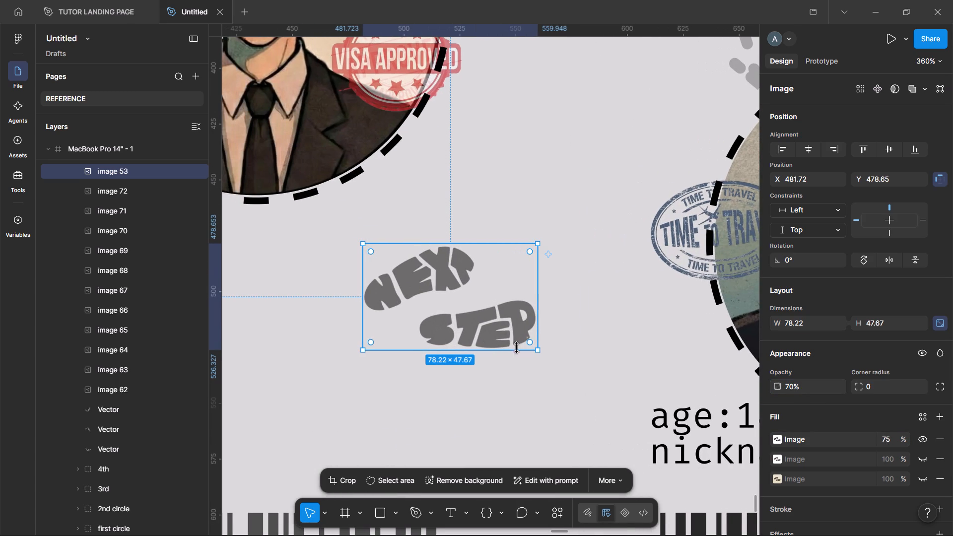
pyautogui.moveTo(540, 349); pyautogui.dragTo(412, 274)
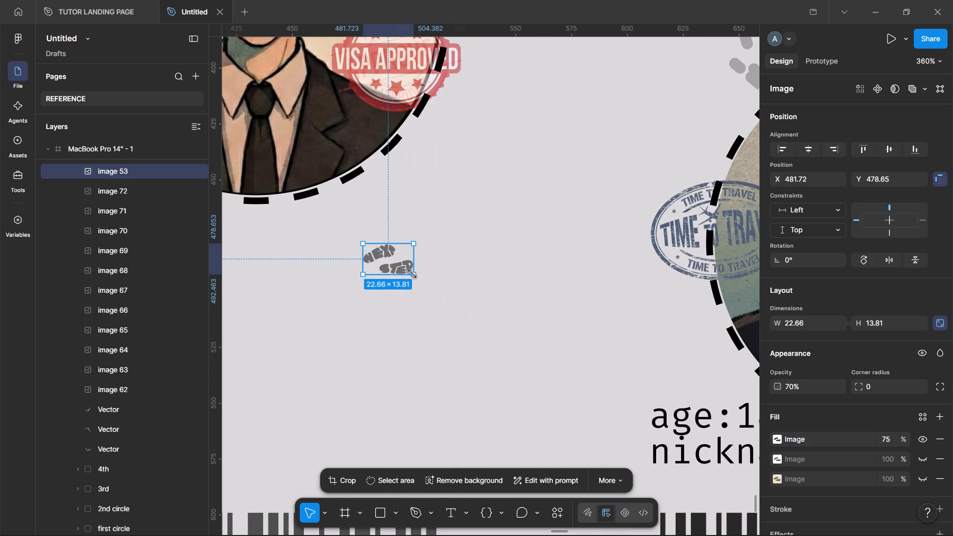
pyautogui.hscroll(-2, 412, 274)
pyautogui.hscroll(2, 412, 274)
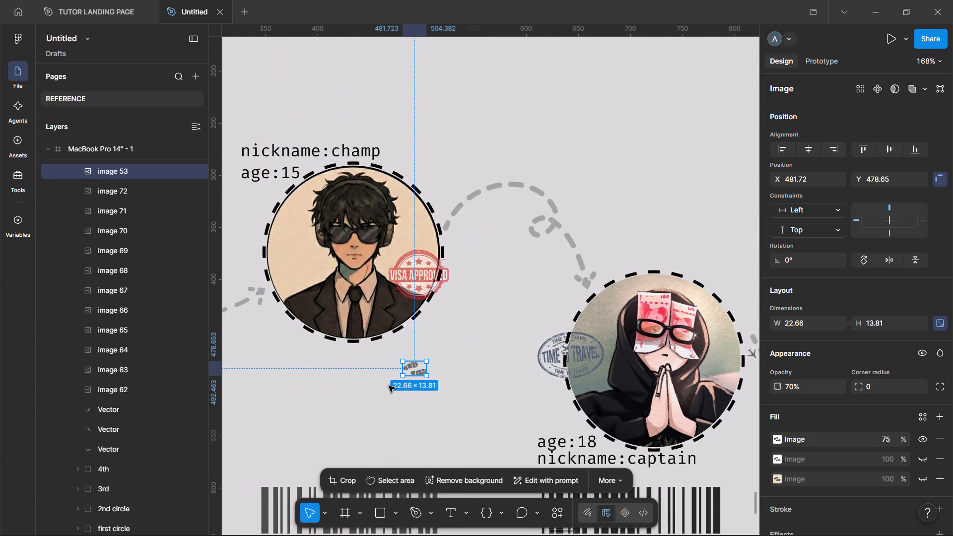
# Place the NEXT STEP image at the start of the dashed arc beside the champ portrait, rotated 43°, at about X 510, Y 315.
pyautogui.moveTo(413, 370); pyautogui.dragTo(477, 224)
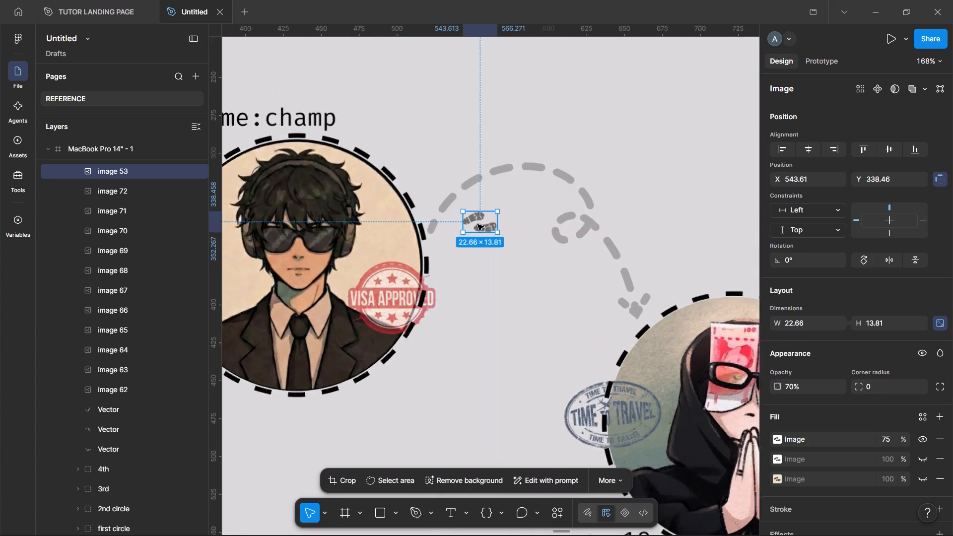
pyautogui.scroll(1, 477, 224)
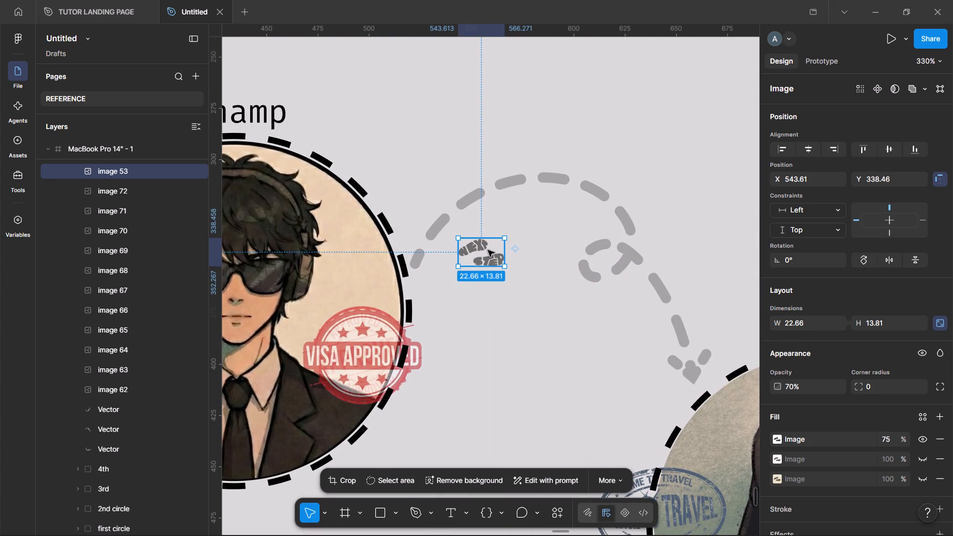
pyautogui.moveTo(488, 250); pyautogui.dragTo(431, 201)
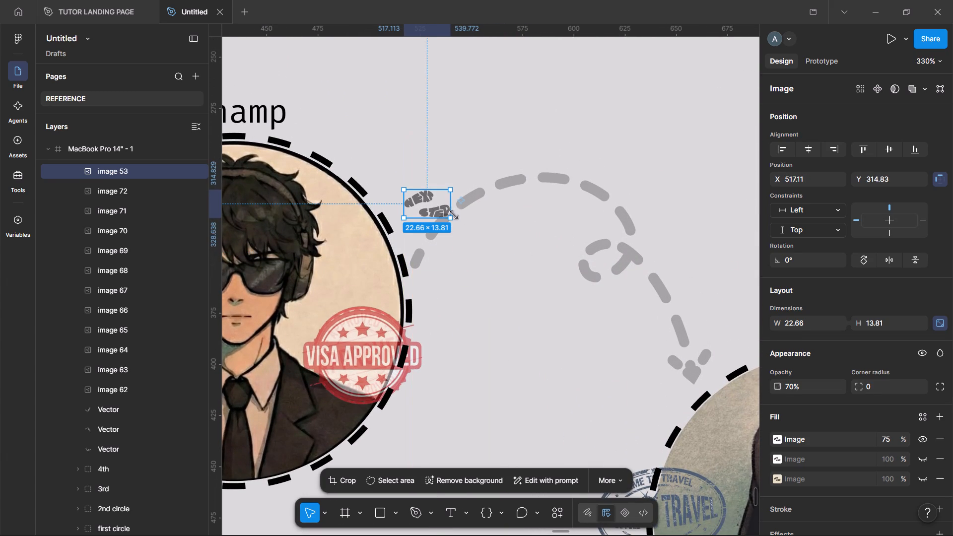
pyautogui.hscroll(-2, 636, 321)
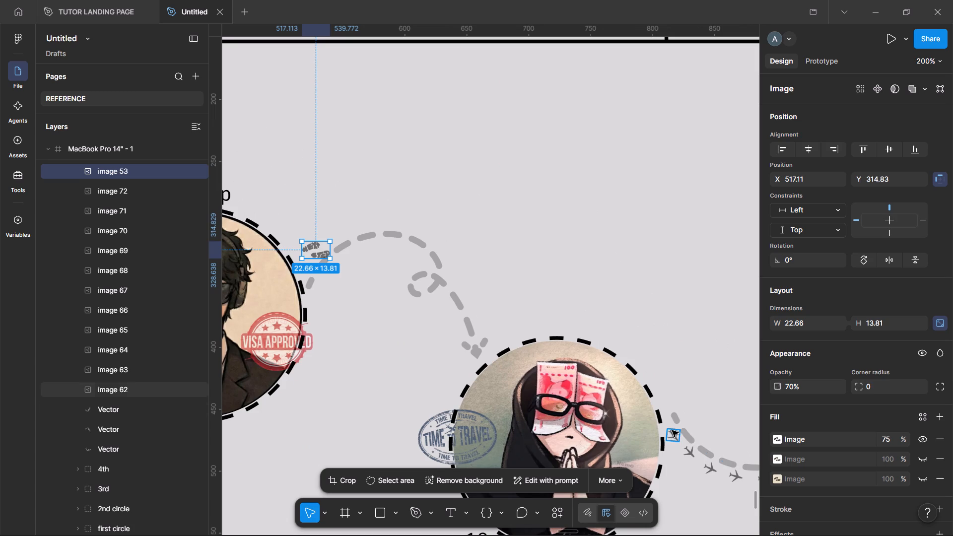
pyautogui.click(672, 432)
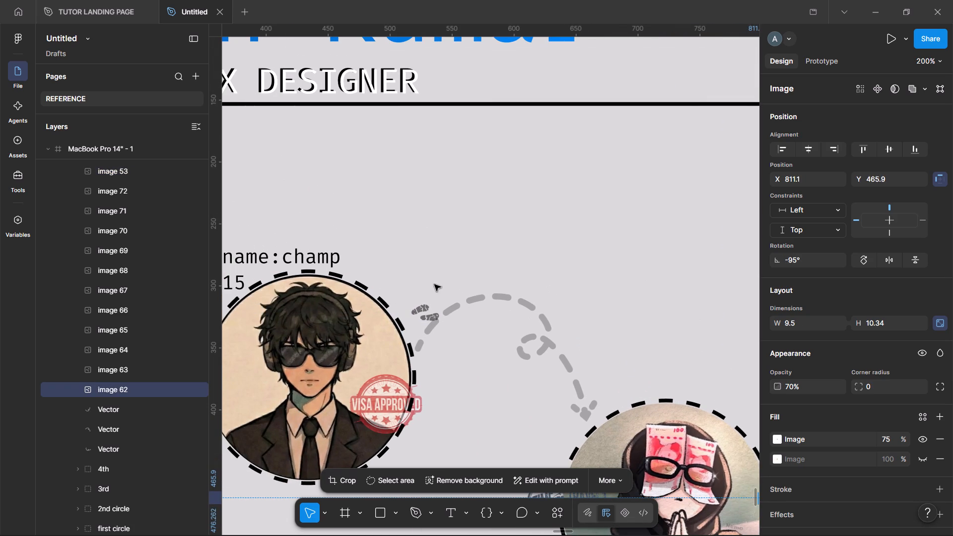
pyautogui.click(429, 311)
pyautogui.moveTo(437, 314); pyautogui.dragTo(433, 319)
pyautogui.moveTo(781, 259); pyautogui.dragTo(726, 270)
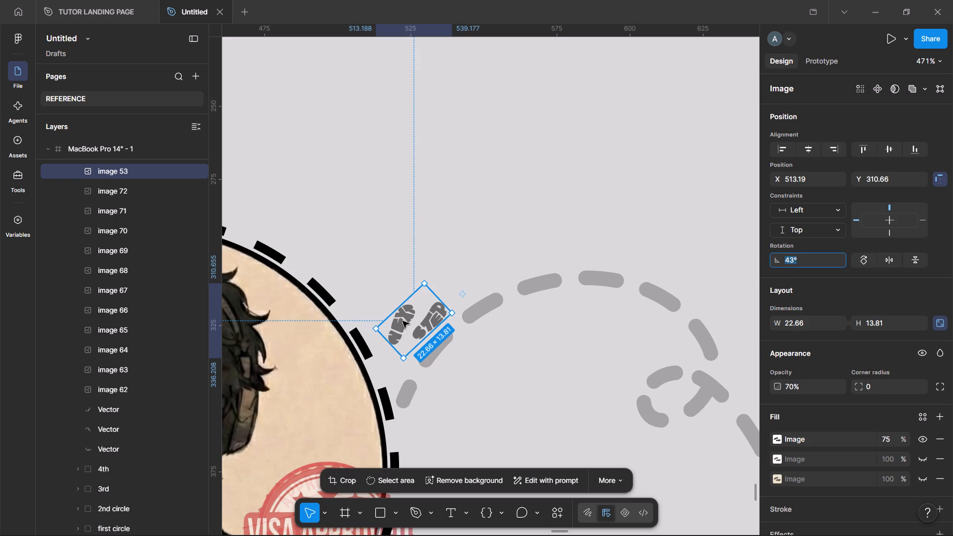
pyautogui.moveTo(403, 321); pyautogui.dragTo(395, 335)
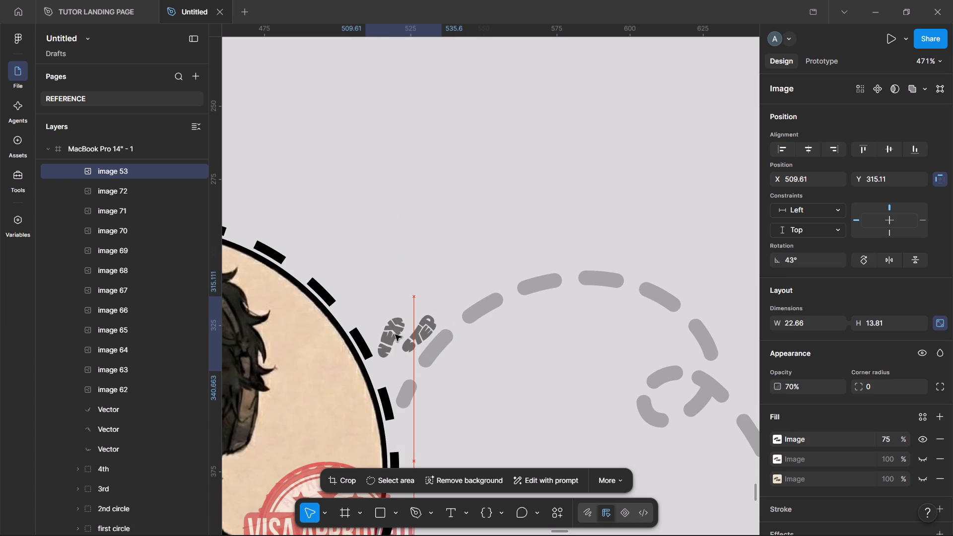
pyautogui.moveTo(395, 335); pyautogui.dragTo(394, 335)
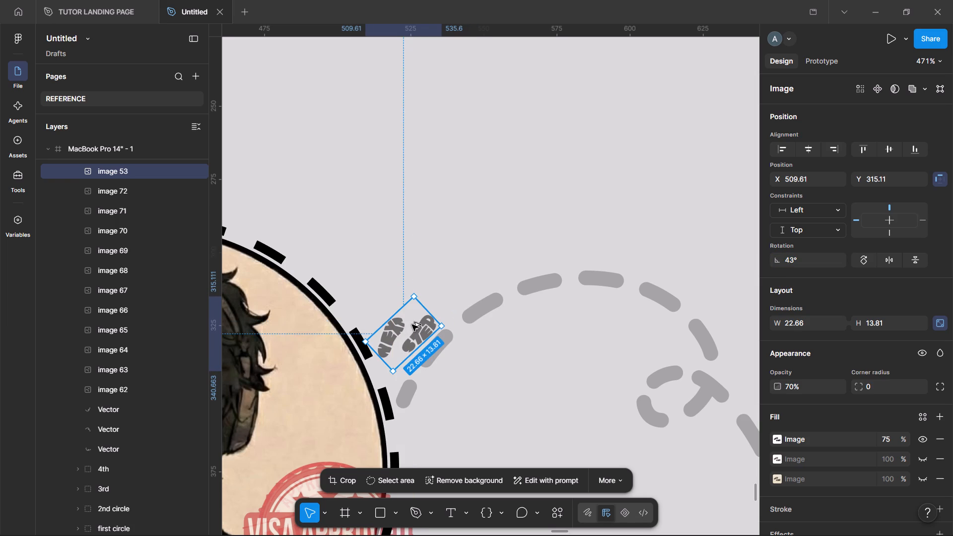
# Duplicate the NEXT STEP shoeprints farther up the arc and rotate the copy to 24°, at about X 529, Y 299.
pyautogui.keyDown('alt'); pyautogui.moveTo(412, 325); pyautogui.dragTo(465, 275); pyautogui.keyUp('alt')
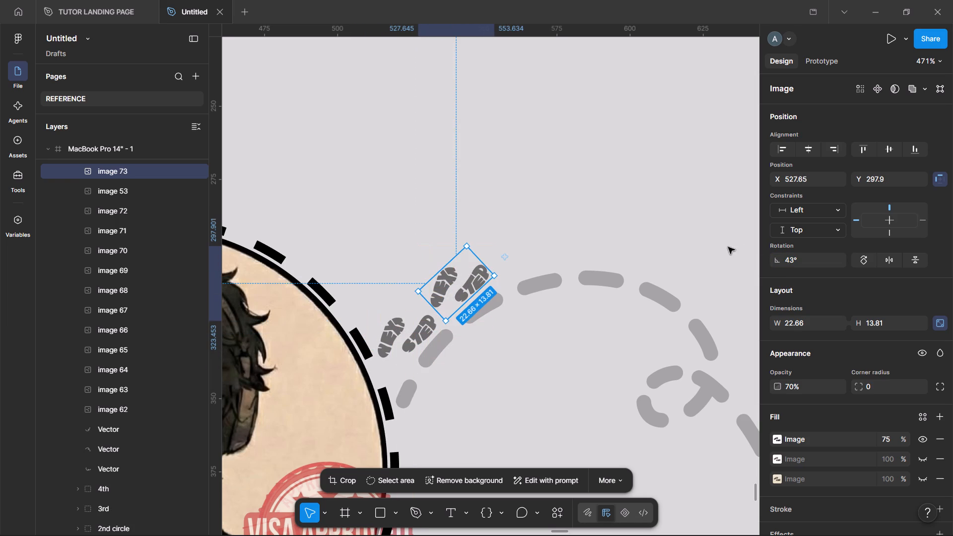
pyautogui.moveTo(781, 260); pyautogui.dragTo(792, 257)
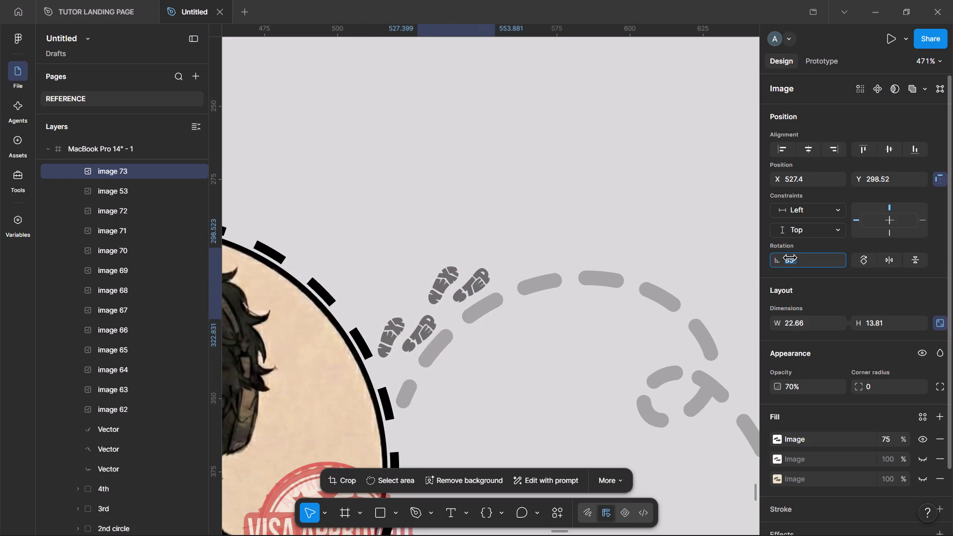
pyautogui.moveTo(792, 257); pyautogui.dragTo(804, 257)
pyautogui.click(471, 279)
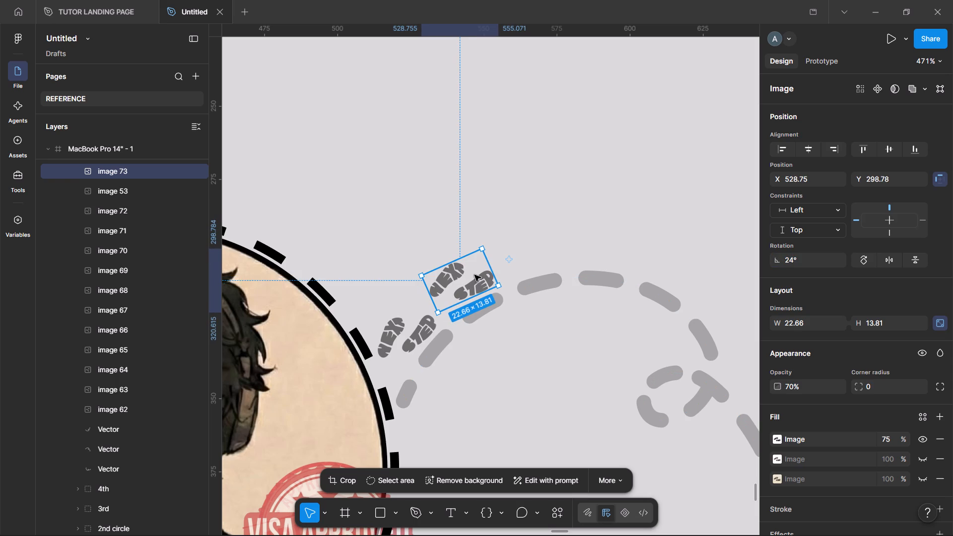
# Duplicate the second shoeprint pair as a third one near the top of the arc, rotated to about 15°.
pyautogui.keyDown('alt'); pyautogui.moveTo(475, 275); pyautogui.dragTo(553, 247); pyautogui.keyUp('alt')
pyautogui.moveTo(771, 256); pyautogui.dragTo(783, 256)
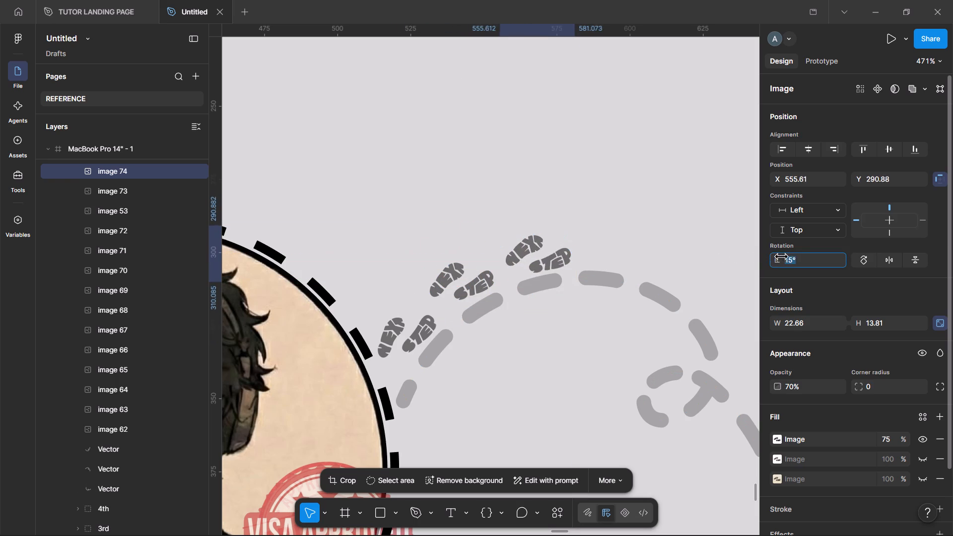
pyautogui.moveTo(783, 256); pyautogui.dragTo(451, 276)
pyautogui.moveTo(545, 253); pyautogui.dragTo(548, 247)
# Set the second shoeprint pair's rotation to 18°.
pyautogui.click(459, 278)
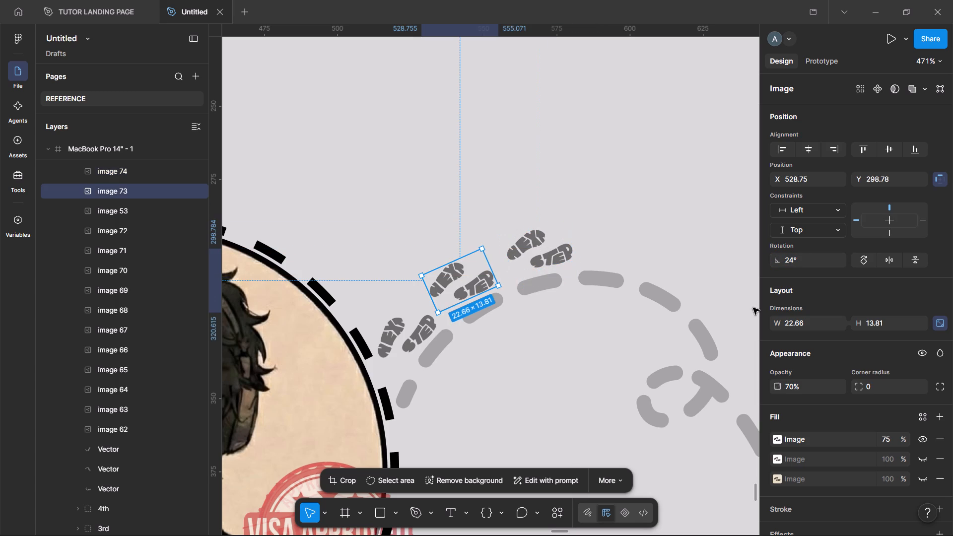
pyautogui.moveTo(774, 258); pyautogui.dragTo(781, 256)
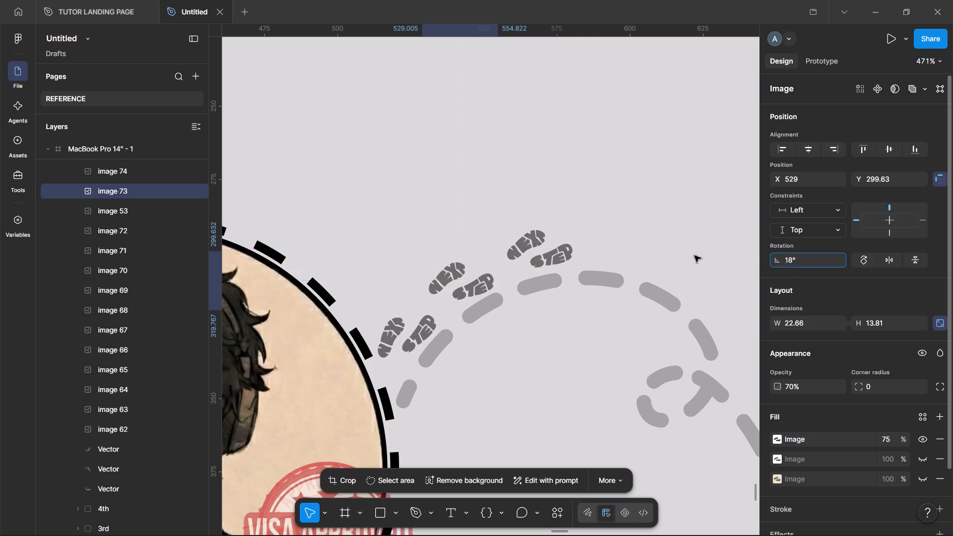
# Rotate the third shoeprint pair to -3° and position it above the arc at about X 555, Y 292.
pyautogui.click(525, 254)
pyautogui.moveTo(775, 257); pyautogui.dragTo(794, 256)
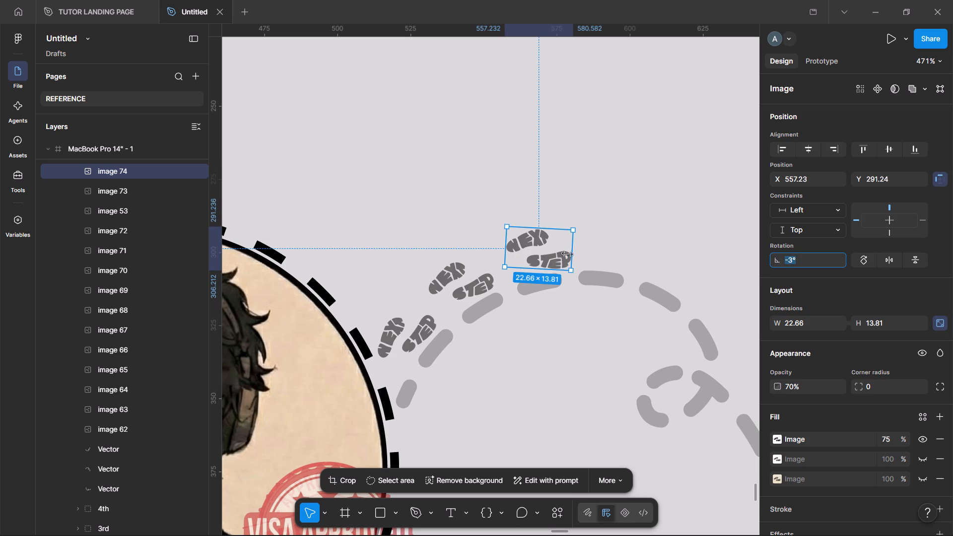
pyautogui.moveTo(542, 249); pyautogui.dragTo(546, 249)
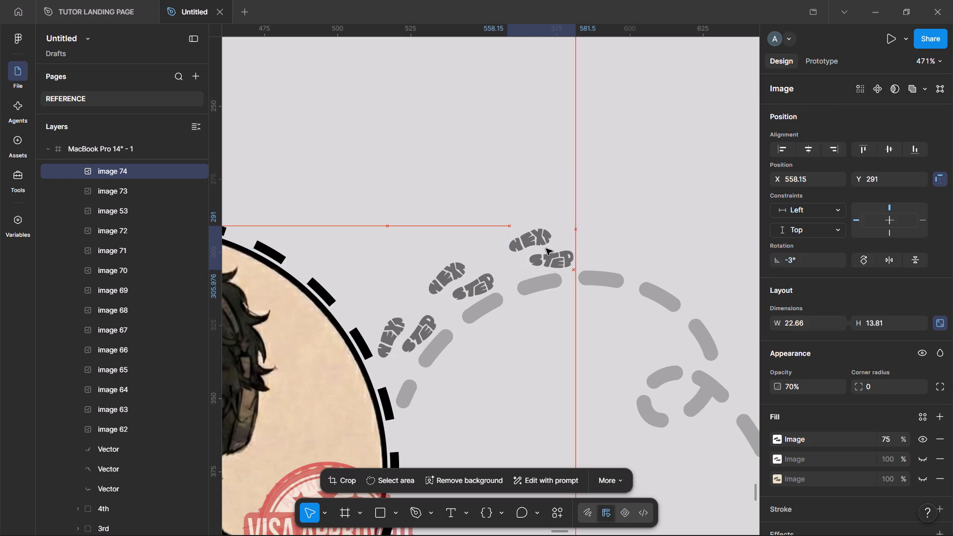
pyautogui.moveTo(546, 249); pyautogui.dragTo(536, 250)
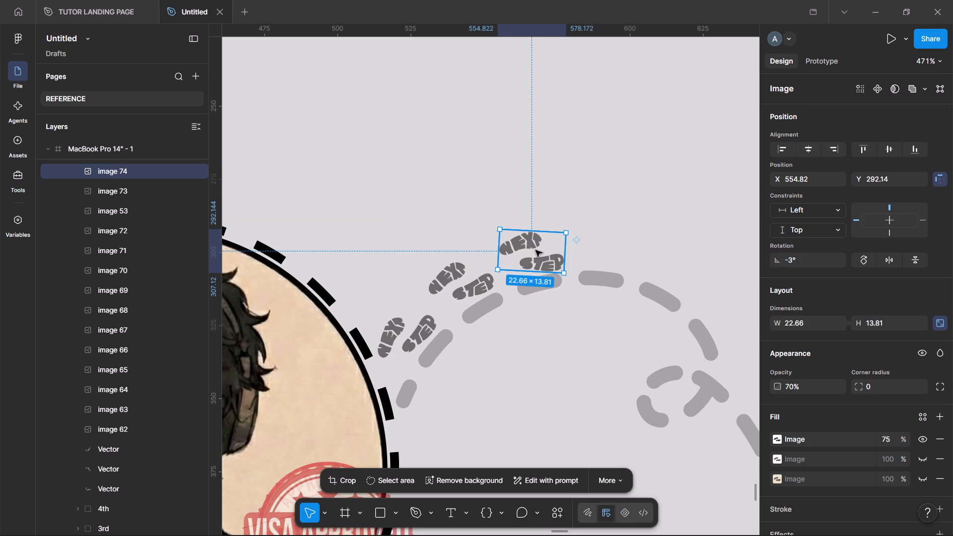
# Duplicate the third shoeprint pair along the top of the arc, rotated to -20°, at about X 578, Y 287.
pyautogui.keyDown('alt'); pyautogui.moveTo(536, 250); pyautogui.dragTo(618, 251); pyautogui.keyUp('alt')
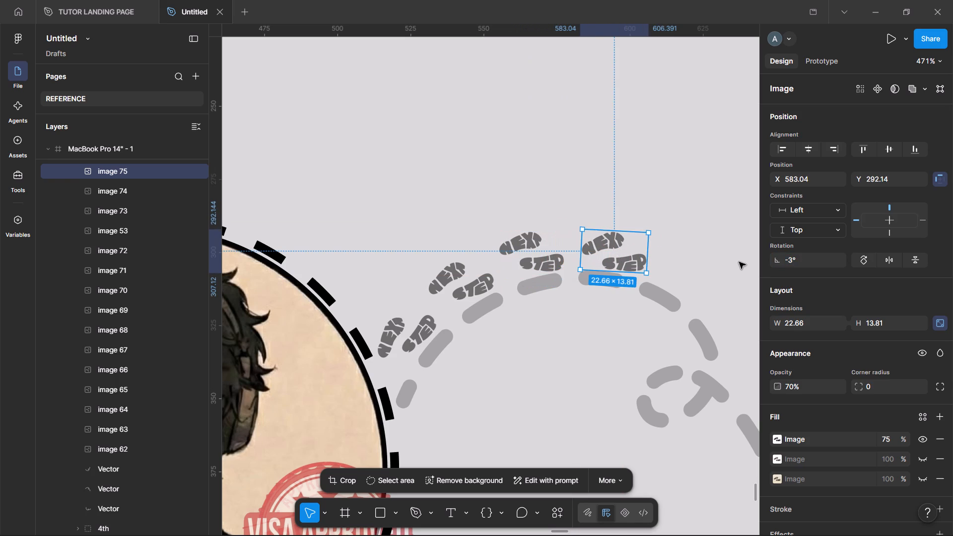
pyautogui.moveTo(773, 263); pyautogui.dragTo(794, 261)
pyautogui.moveTo(617, 256); pyautogui.dragTo(610, 249)
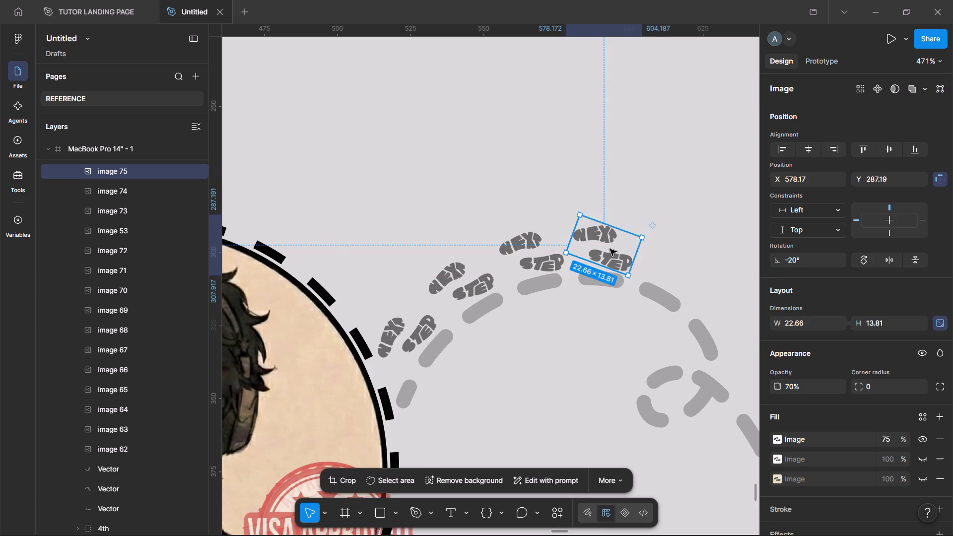
# Duplicate the fourth shoeprint pair onto the arc's descending side, rotated to -41°, at about X 603, Y 293.
pyautogui.keyDown('alt'); pyautogui.moveTo(610, 249); pyautogui.dragTo(684, 270); pyautogui.keyUp('alt')
pyautogui.moveTo(774, 262); pyautogui.dragTo(796, 262)
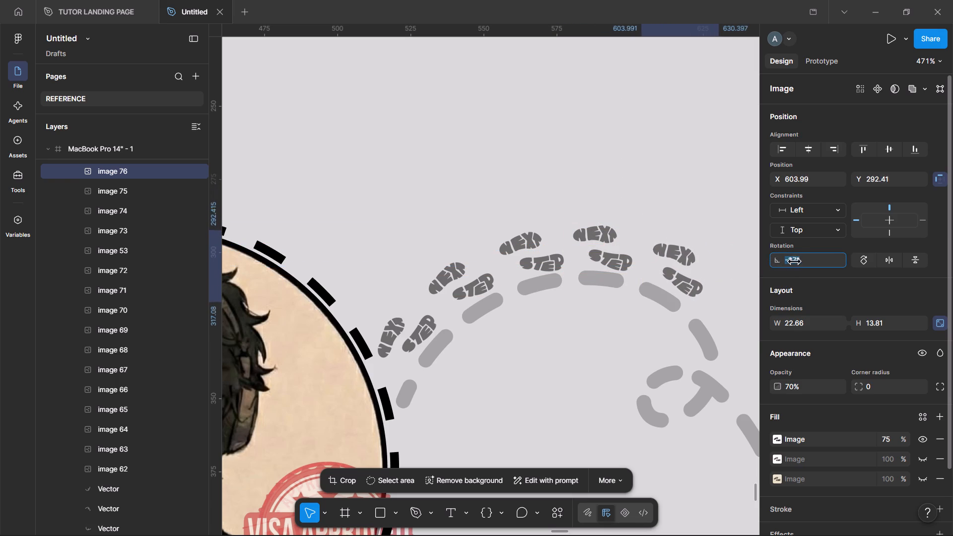
pyautogui.moveTo(796, 262); pyautogui.dragTo(800, 263)
pyautogui.moveTo(578, 262); pyautogui.dragTo(576, 263)
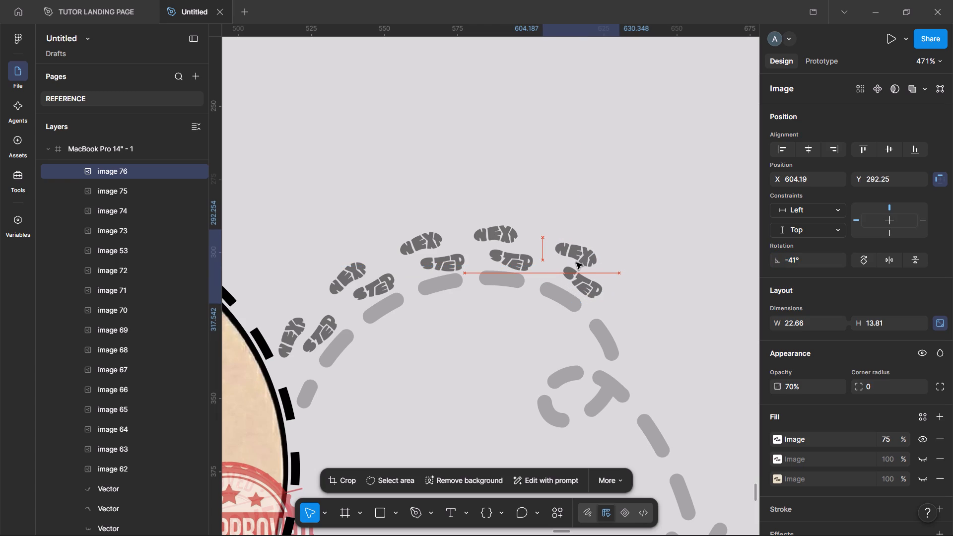
pyautogui.moveTo(576, 263); pyautogui.dragTo(573, 264)
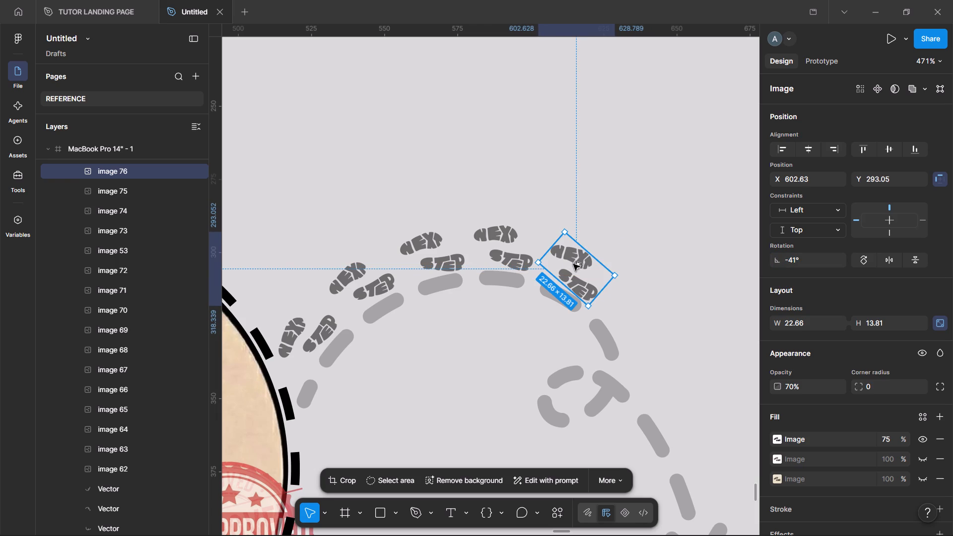
# Duplicate the fifth shoeprint pair farther down the arc and slightly adjust the fifth pair's position.
pyautogui.keyDown('alt'); pyautogui.moveTo(573, 264); pyautogui.dragTo(586, 268); pyautogui.keyUp('alt')
pyautogui.moveTo(586, 268); pyautogui.dragTo(596, 282)
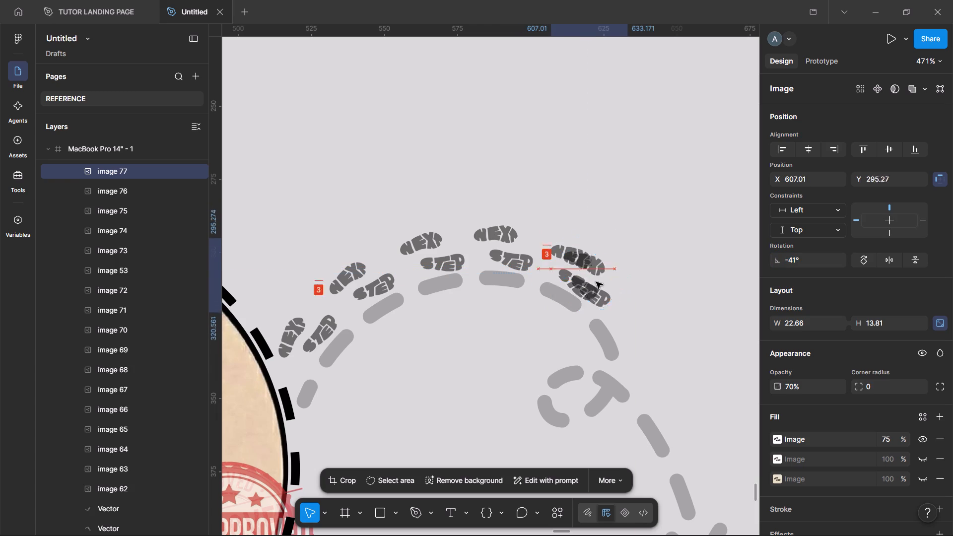
pyautogui.moveTo(596, 282); pyautogui.dragTo(614, 315)
pyautogui.click(579, 278)
pyautogui.click(578, 271)
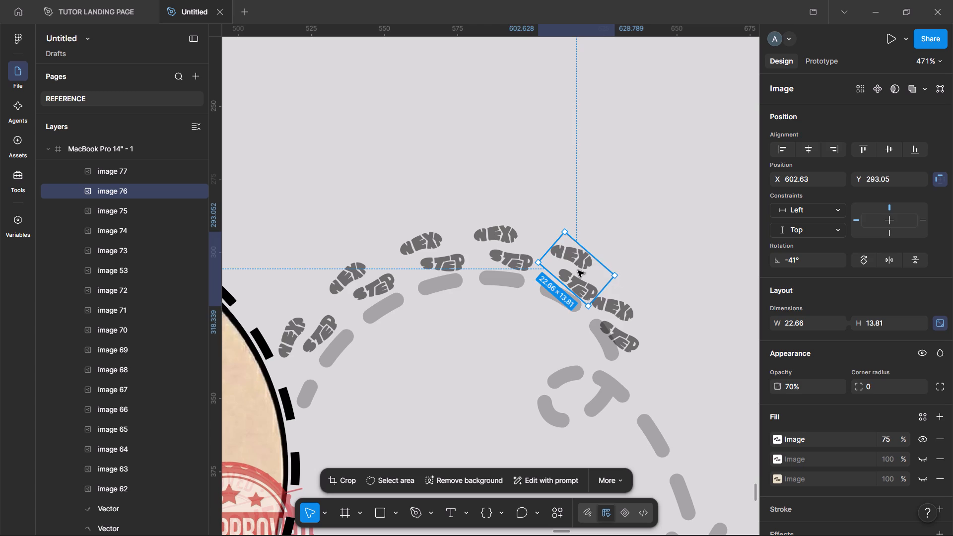
# Rotate the sixth shoeprint pair to -72° and place it outside the descending dashes at about X 626, Y 316.
pyautogui.moveTo(622, 331); pyautogui.dragTo(643, 336)
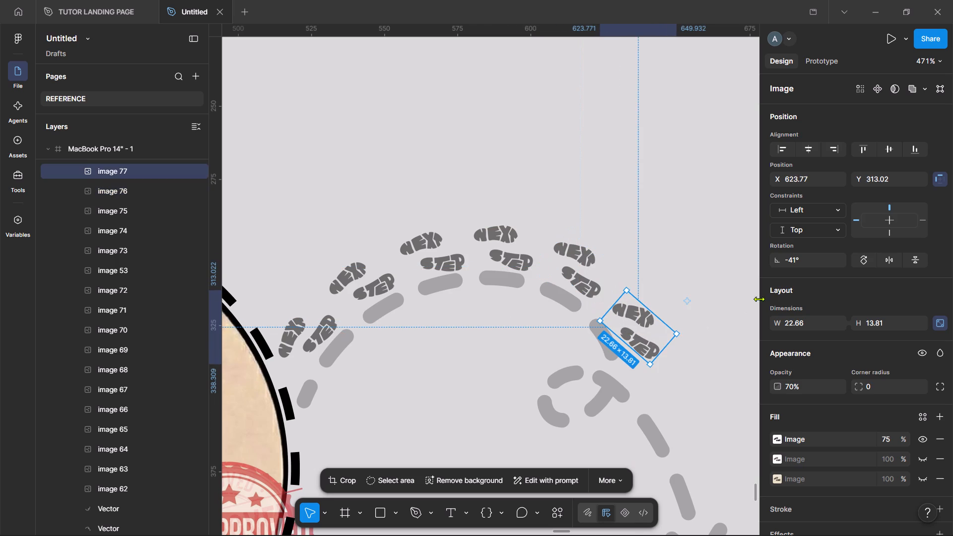
pyautogui.moveTo(778, 258); pyautogui.dragTo(493, 286)
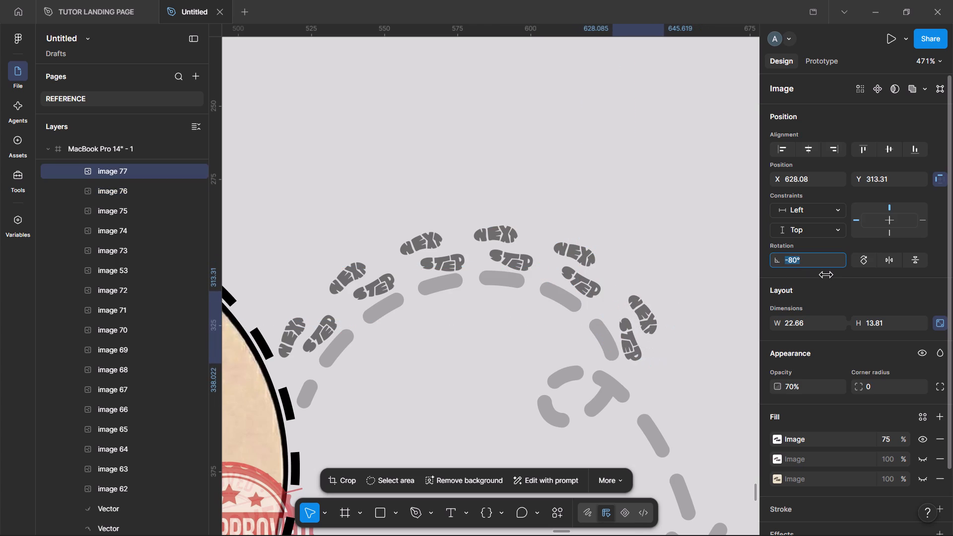
pyautogui.moveTo(493, 286); pyautogui.dragTo(474, 291)
pyautogui.moveTo(635, 320); pyautogui.dragTo(633, 326)
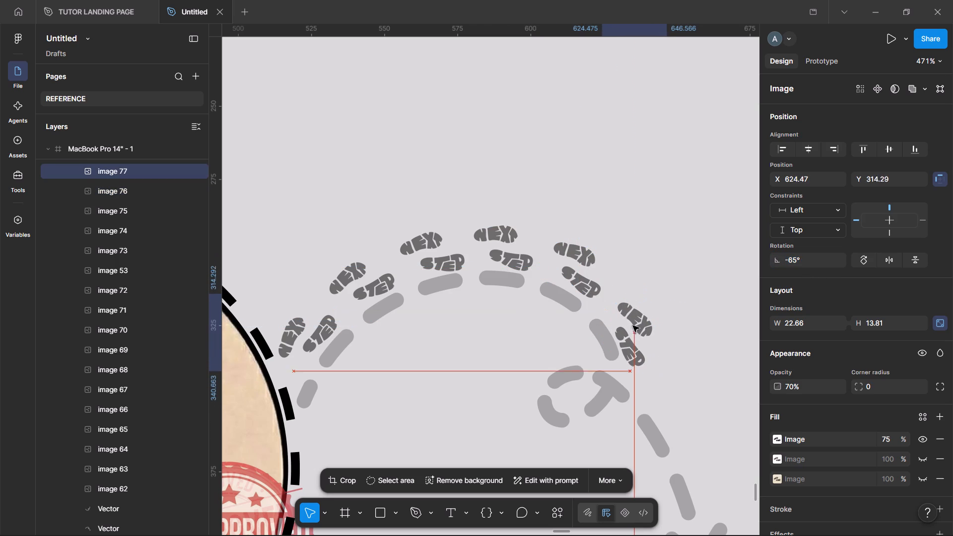
pyautogui.moveTo(633, 326); pyautogui.dragTo(632, 329)
pyautogui.moveTo(774, 259); pyautogui.dragTo(783, 259)
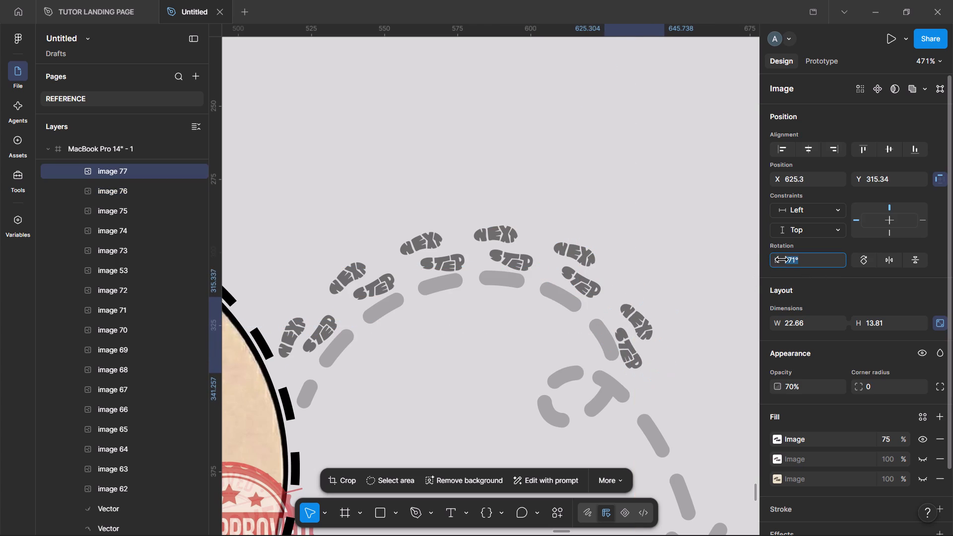
pyautogui.moveTo(783, 259); pyautogui.dragTo(783, 259)
pyautogui.moveTo(623, 328); pyautogui.dragTo(630, 324)
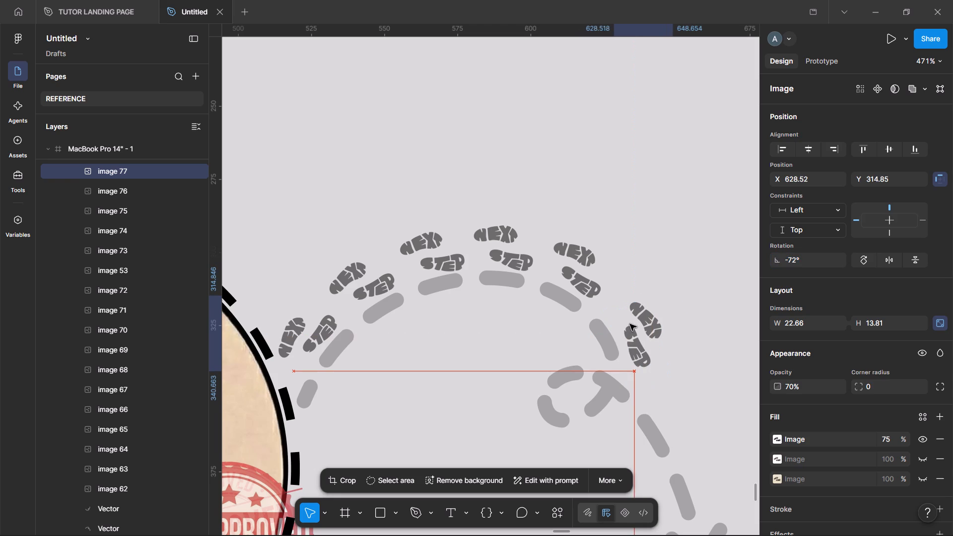
pyautogui.moveTo(630, 324); pyautogui.dragTo(628, 331)
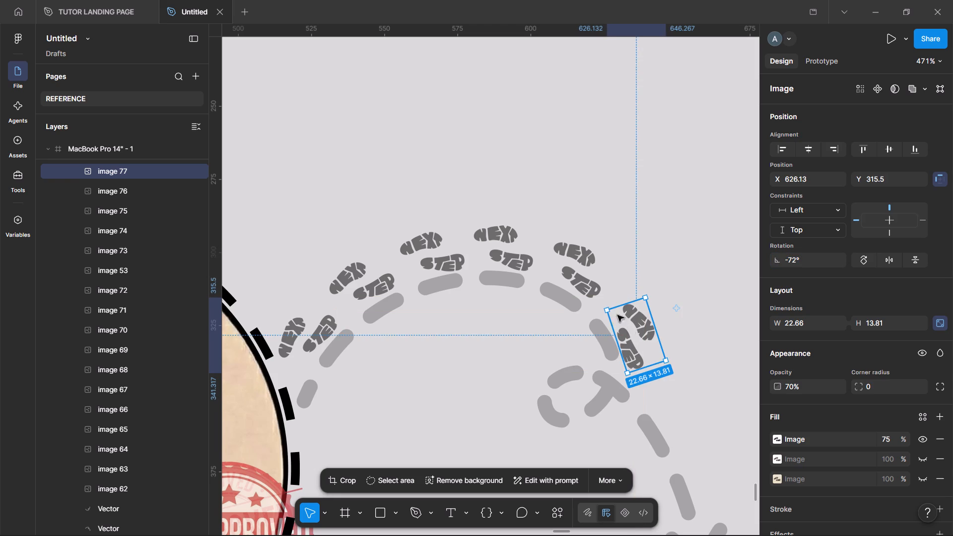
# Set the fifth shoeprint pair's rotation to -44°.
pyautogui.click(588, 281)
pyautogui.click(775, 258)
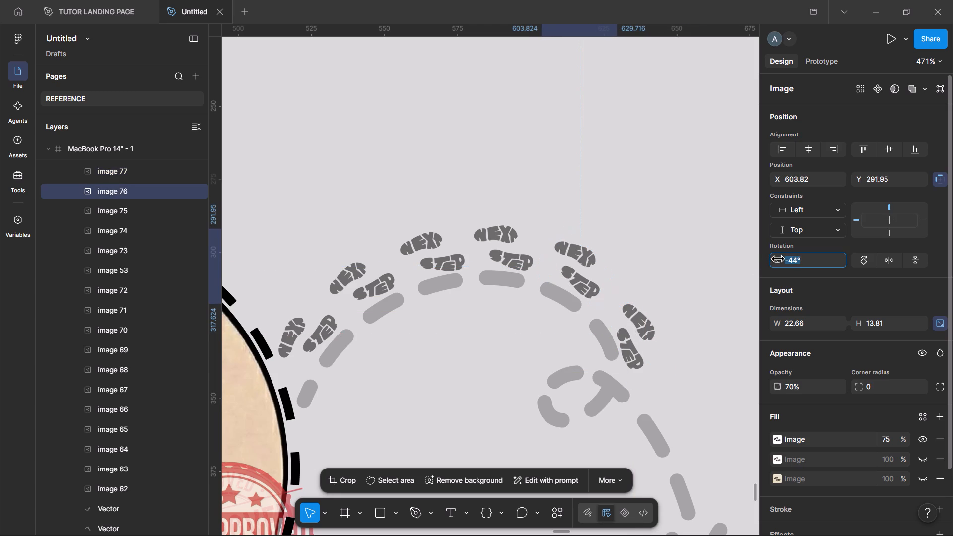
pyautogui.click(592, 271)
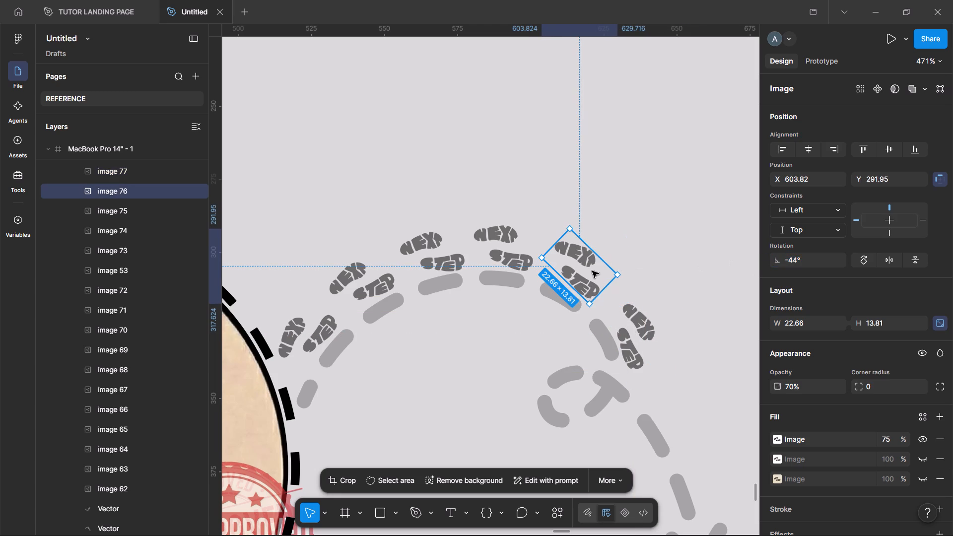
# Duplicate the sixth shoeprint pair to just below the arc's small loop, inside the descending dashes at about X 621, Y 352.
pyautogui.click(638, 336)
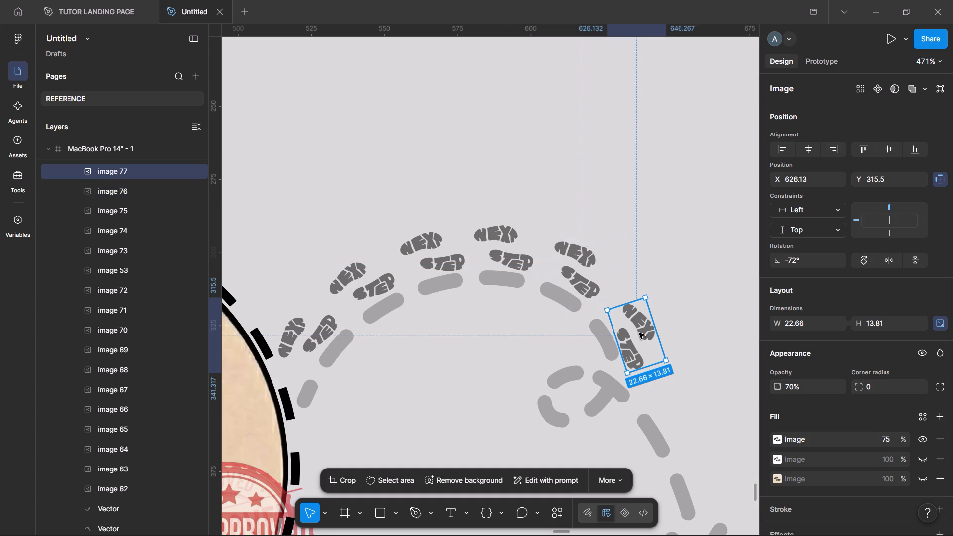
pyautogui.scroll(-1, 636, 335)
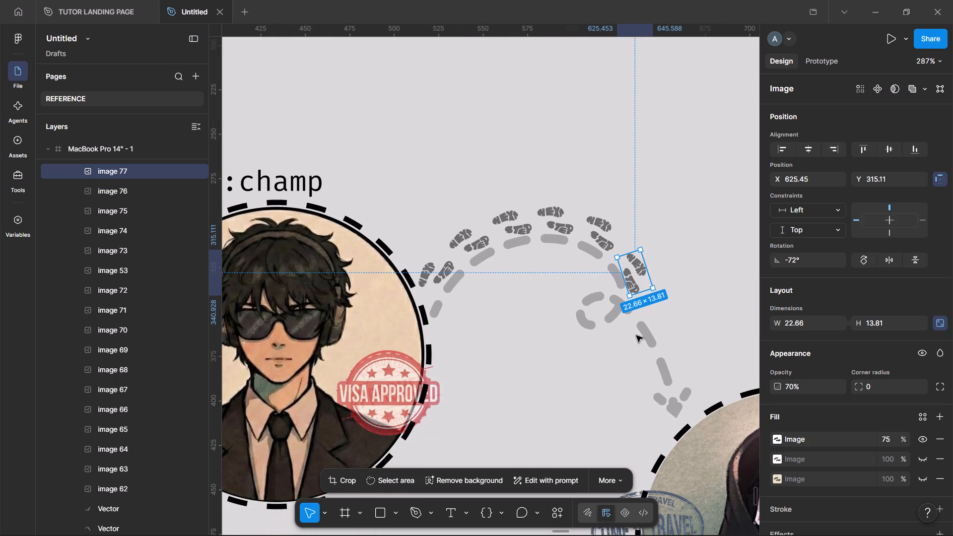
pyautogui.click(629, 266)
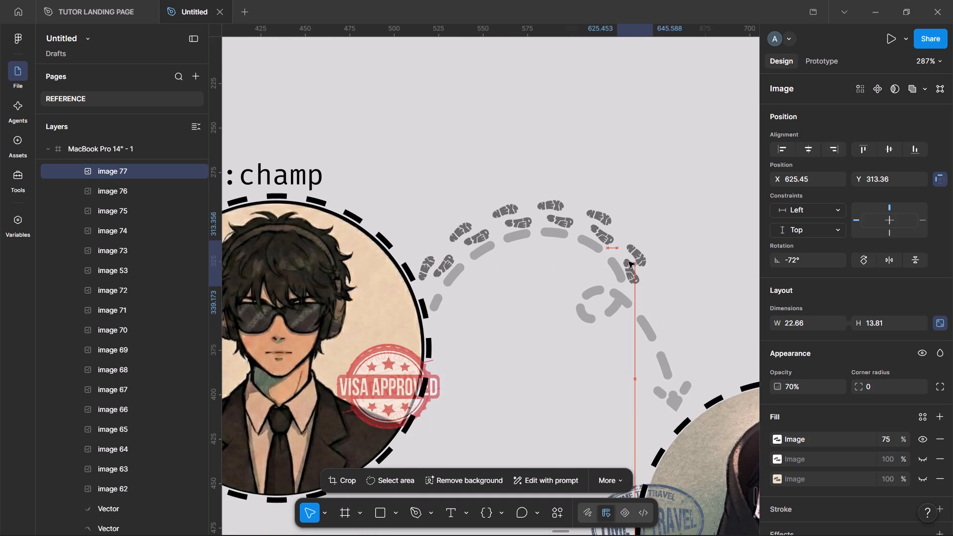
pyautogui.keyDown('alt'); pyautogui.moveTo(628, 262); pyautogui.dragTo(626, 323); pyautogui.keyUp('alt')
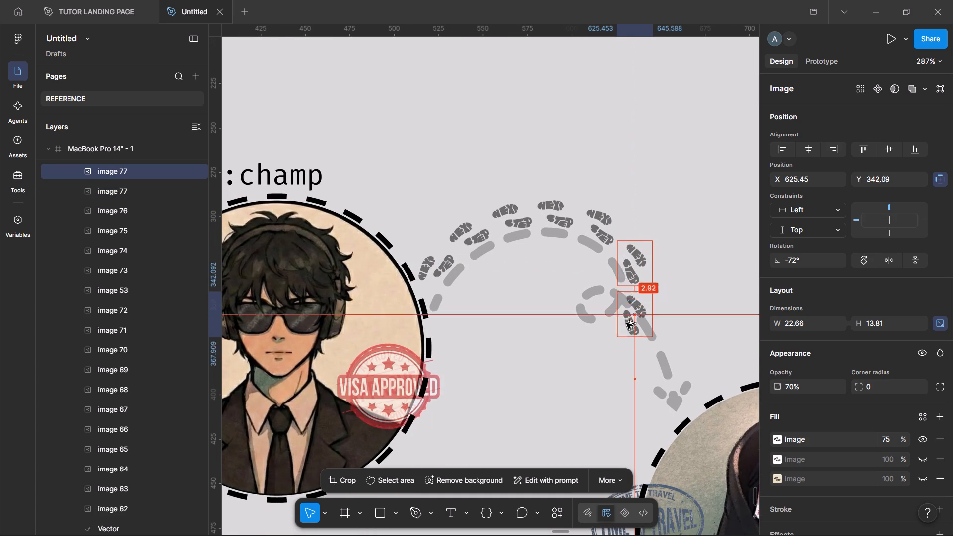
pyautogui.keyDown('alt'); pyautogui.moveTo(626, 323); pyautogui.dragTo(625, 333); pyautogui.keyUp('alt')
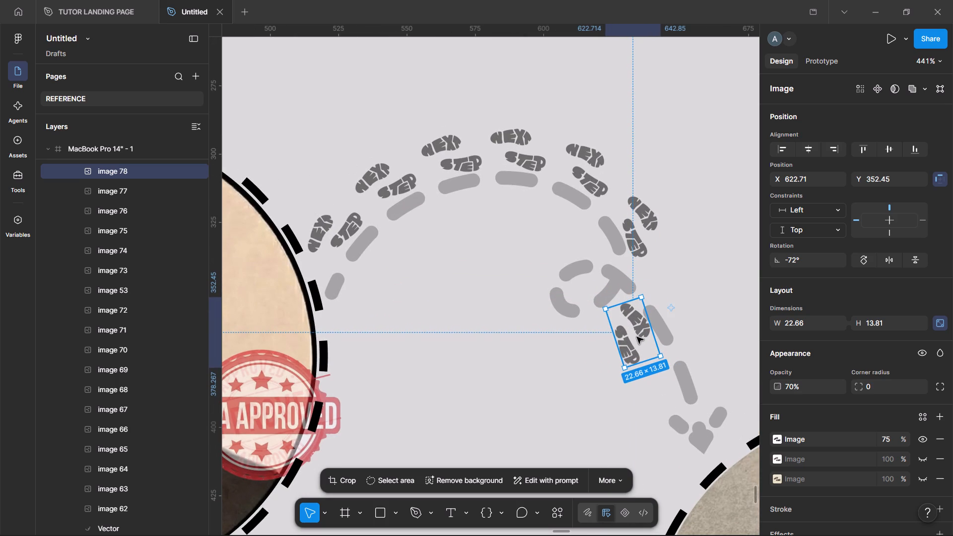
pyautogui.moveTo(637, 337); pyautogui.dragTo(631, 339)
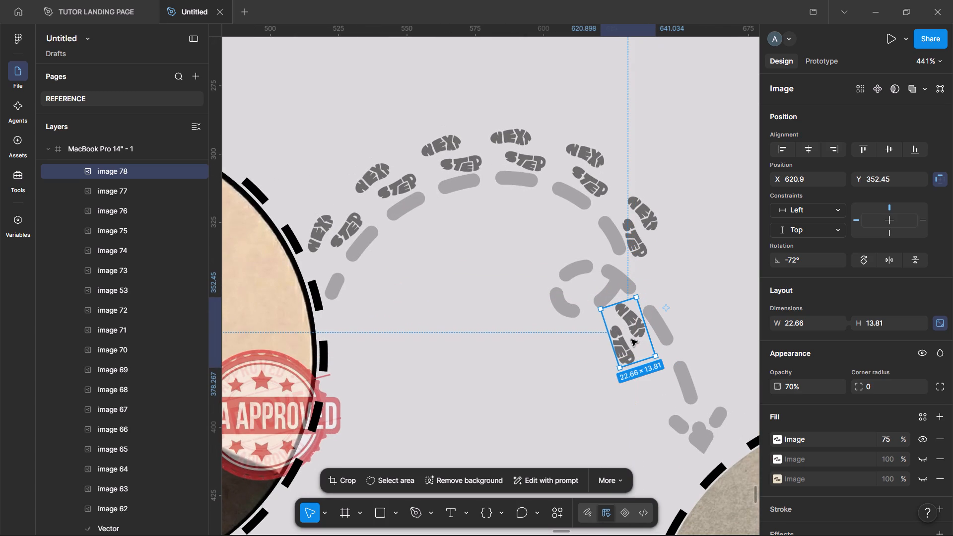
# Duplicate the seventh shoeprint pair farther down the descending dashes near the arrowhead, at about X 631, Y 373.
pyautogui.keyDown('alt'); pyautogui.moveTo(631, 339); pyautogui.dragTo(659, 396); pyautogui.keyUp('alt')
# Rotate the seventh shoeprint pair, just below the small loop, to a slightly steeper angle.
pyautogui.click(639, 335)
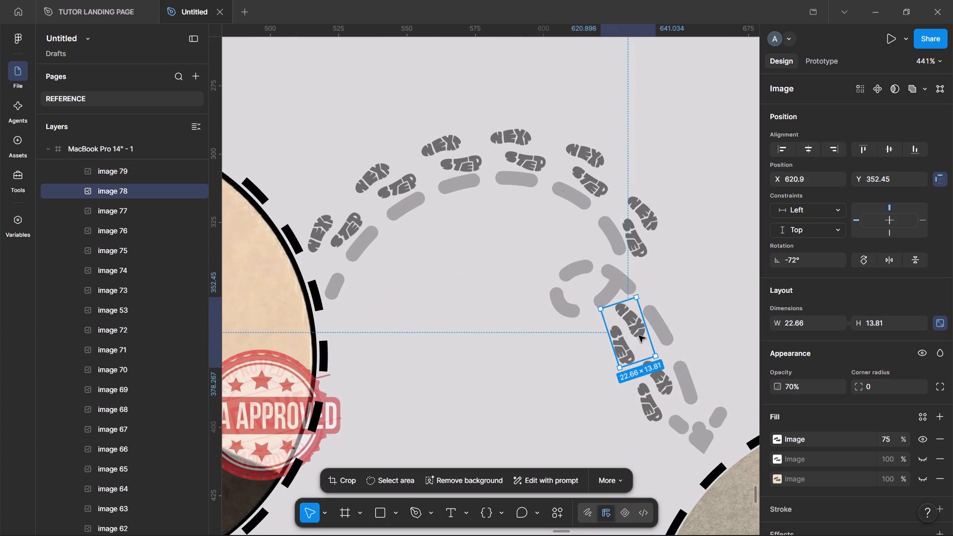
pyautogui.moveTo(775, 262); pyautogui.dragTo(780, 262)
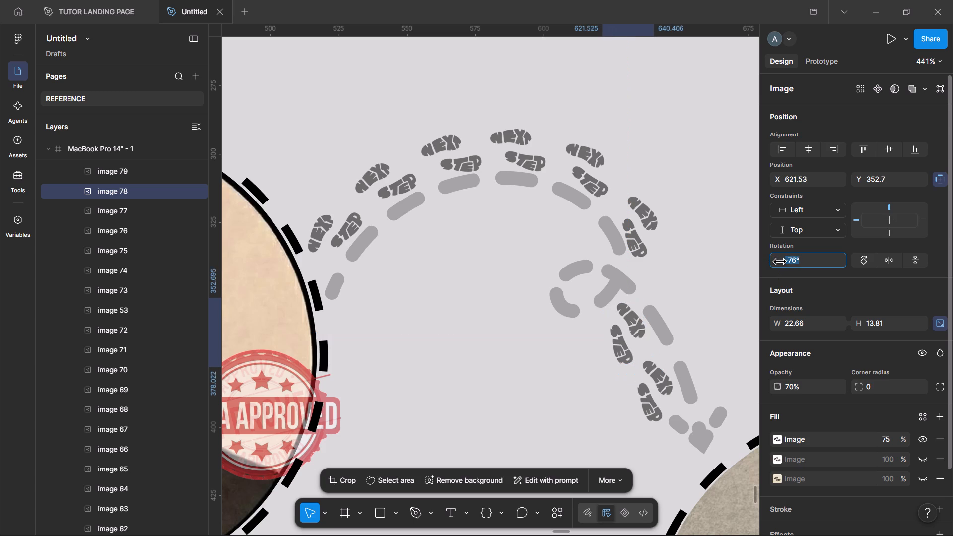
pyautogui.moveTo(780, 262); pyautogui.dragTo(785, 262)
# Set the rotation of the eighth shoeprint pair, nearest the arrowhead, to -82°.
pyautogui.click(670, 385)
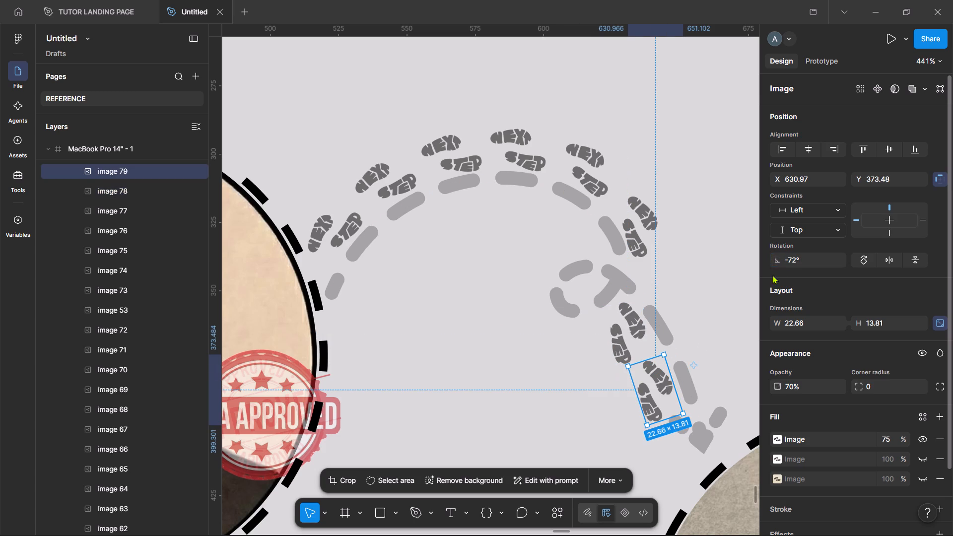
pyautogui.moveTo(772, 257); pyautogui.dragTo(784, 257)
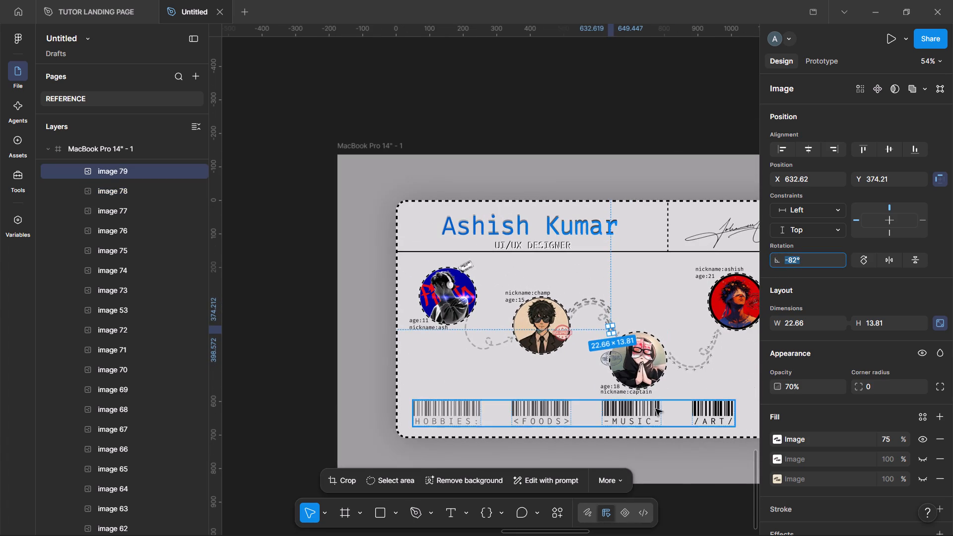
pyautogui.click(696, 523)
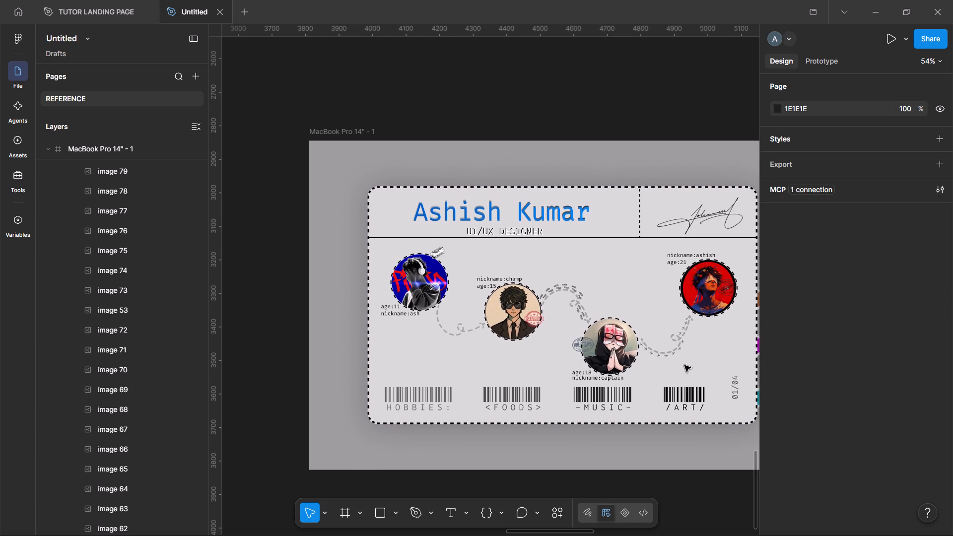
# Minimize the interface and examine the whole card with its shoeprint and airplane paths between the portraits.
pyautogui.click(346, 133)
pyautogui.doubleClick(596, 122)
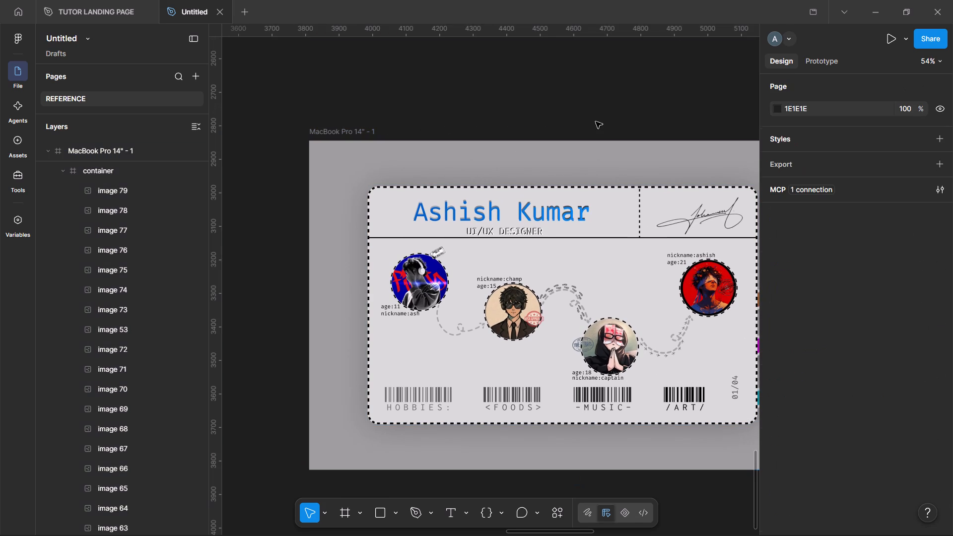
pyautogui.click(183, 36)
pyautogui.click(189, 36)
pyautogui.click(517, 93)
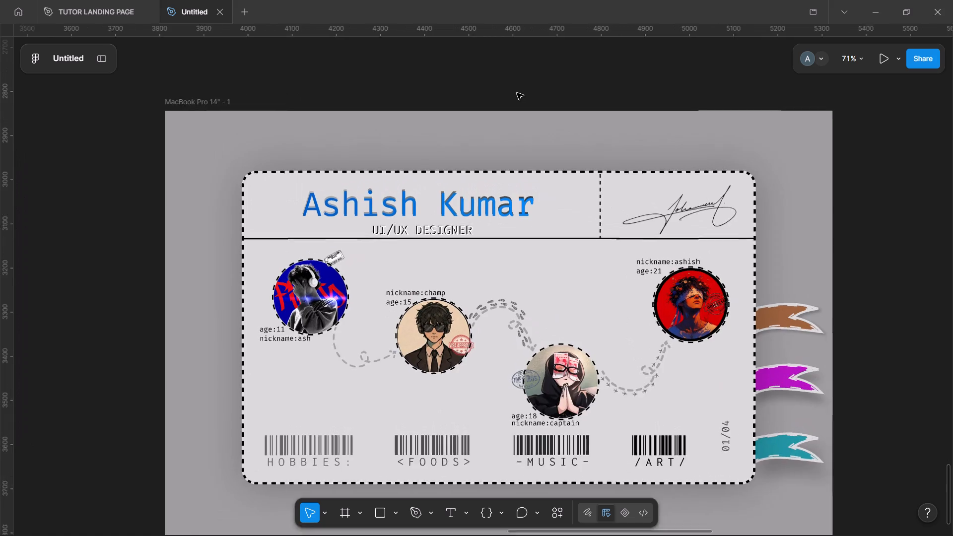
pyautogui.scroll(-2, 517, 93)
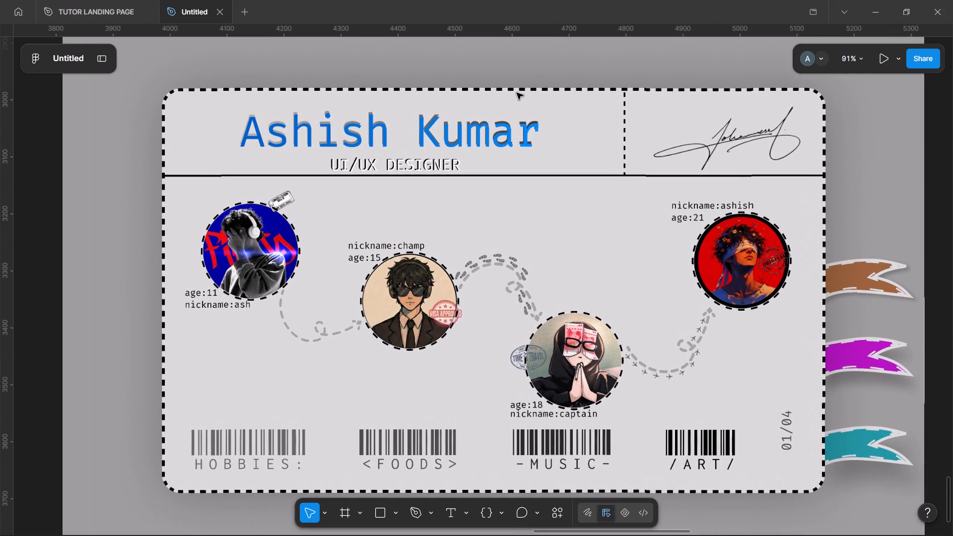
pyautogui.scroll(-1, 517, 93)
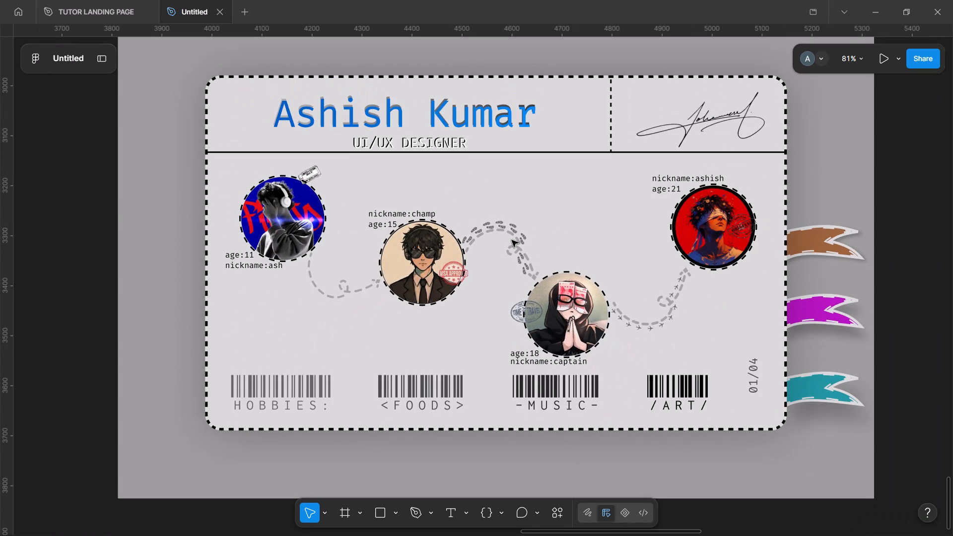
pyautogui.scroll(1, 512, 240)
pyautogui.scroll(-1, 530, 231)
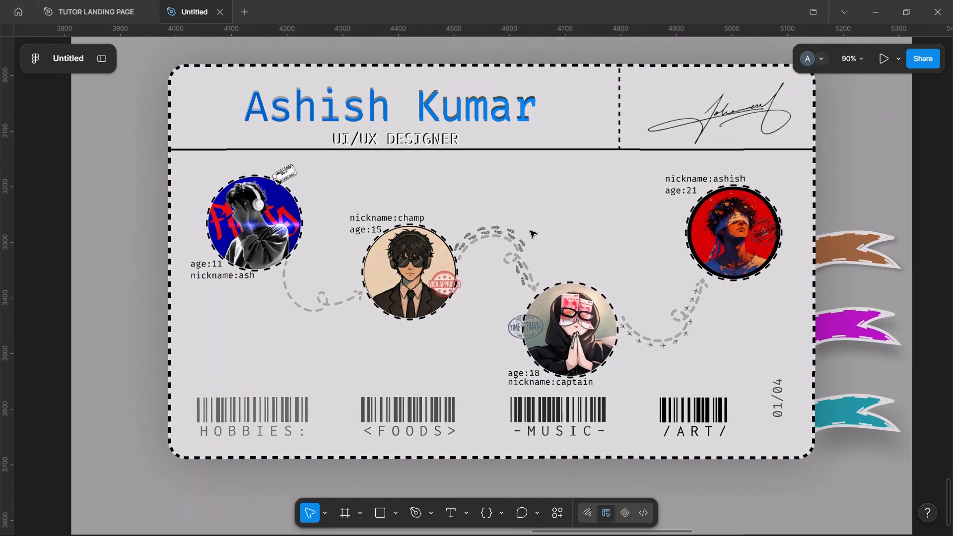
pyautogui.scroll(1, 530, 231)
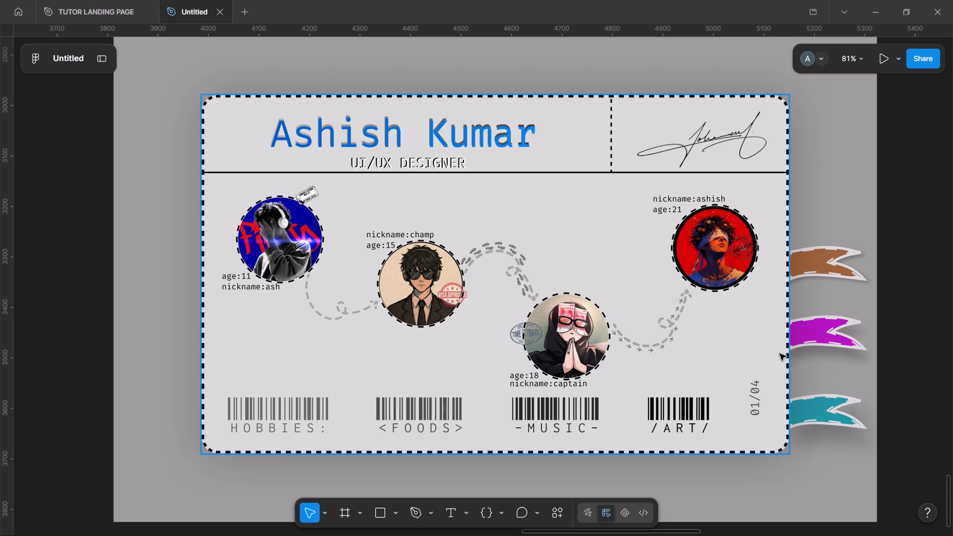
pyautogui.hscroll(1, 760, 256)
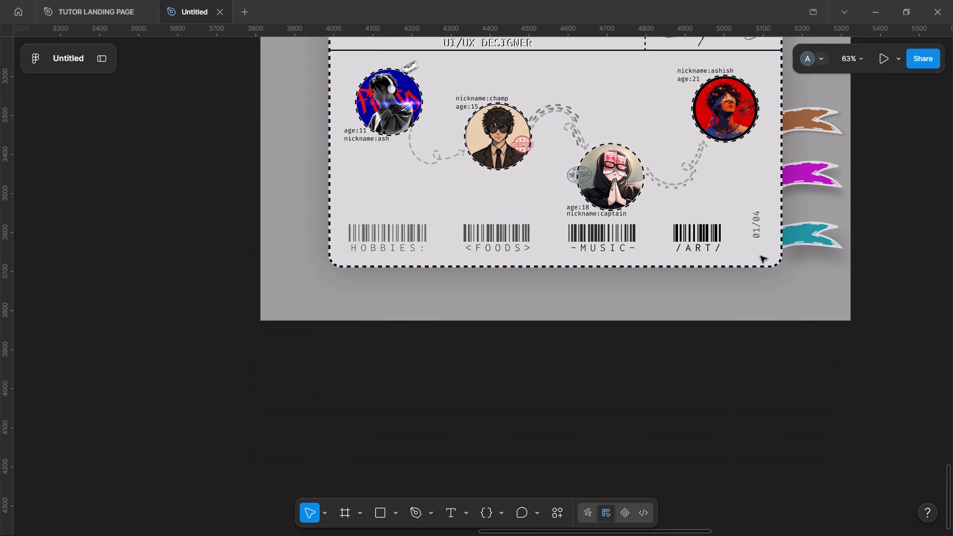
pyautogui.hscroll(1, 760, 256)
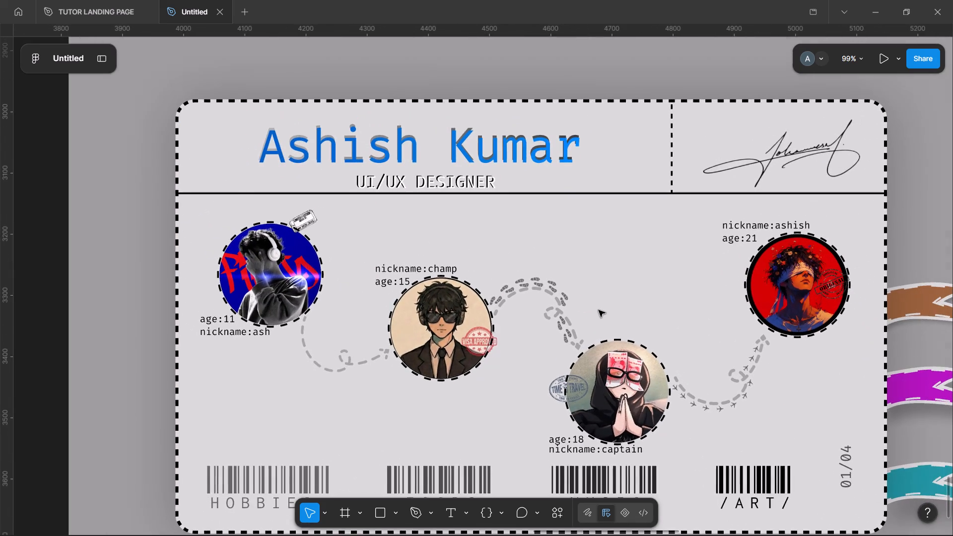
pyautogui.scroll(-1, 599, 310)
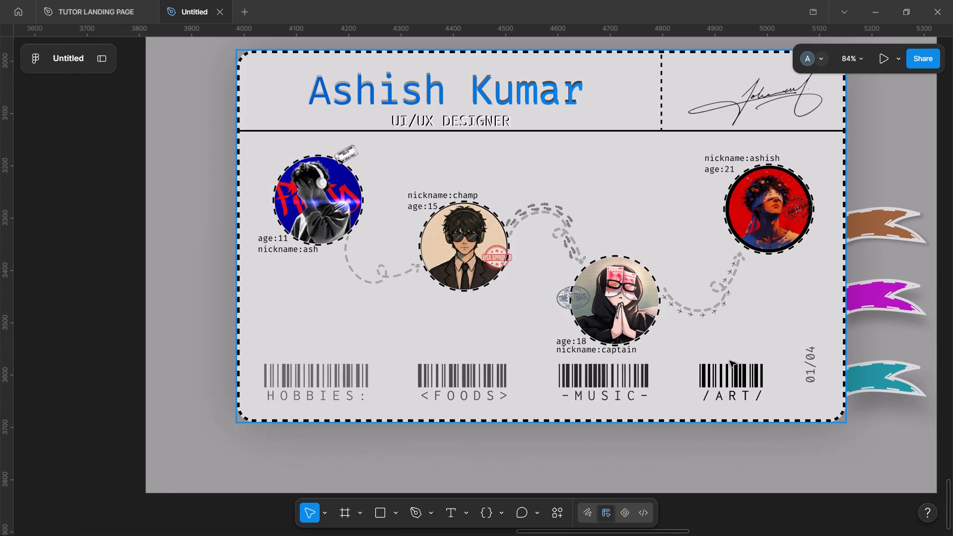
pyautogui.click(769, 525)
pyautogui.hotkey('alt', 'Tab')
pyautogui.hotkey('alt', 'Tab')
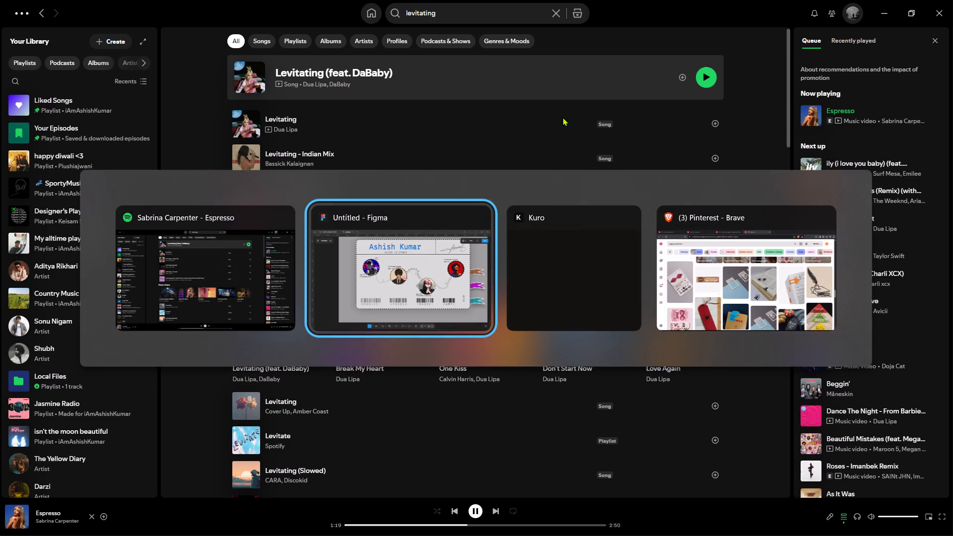
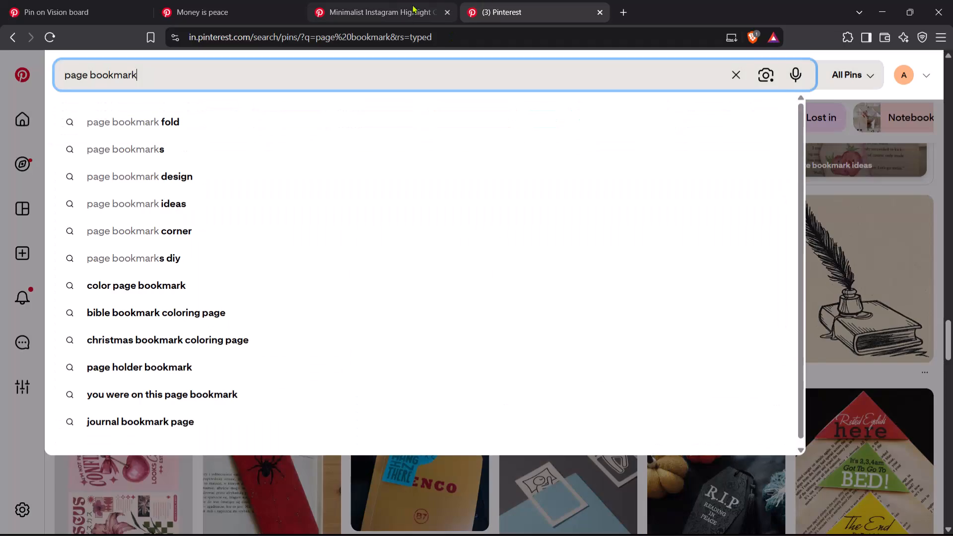
# Browse the Pinterest pins related to the minimalist highlight icon, and return to the airplane search results to examine them.
pyautogui.click(391, 7)
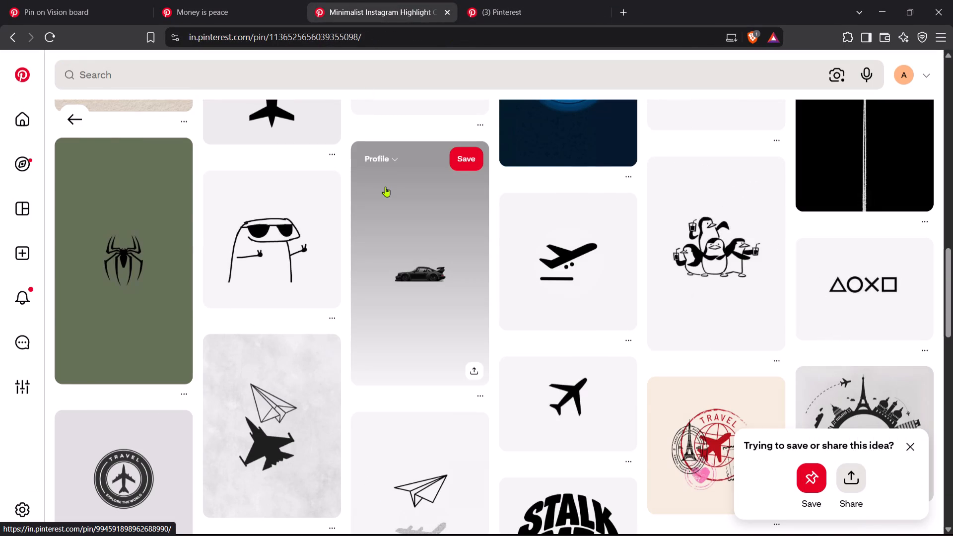
pyautogui.scroll(-8, 385, 187)
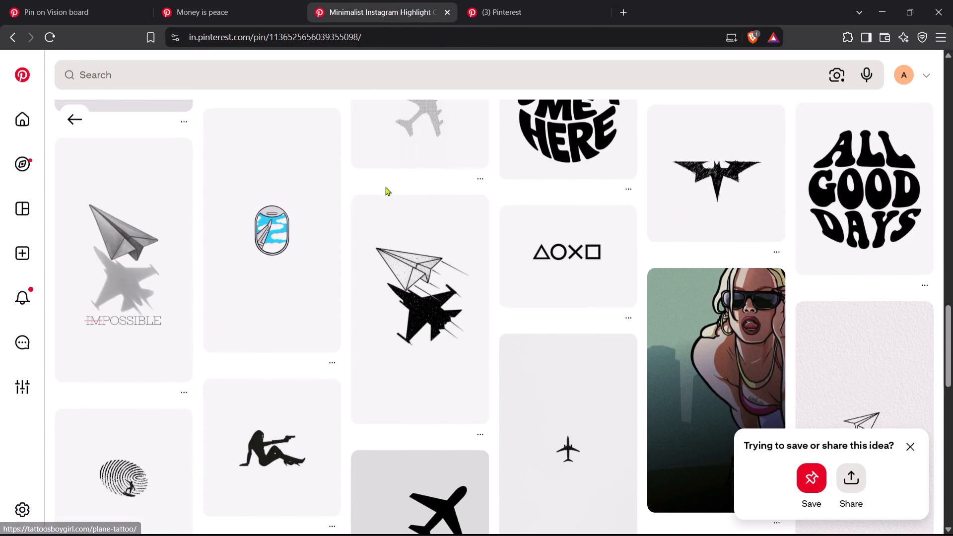
pyautogui.scroll(-9, 385, 187)
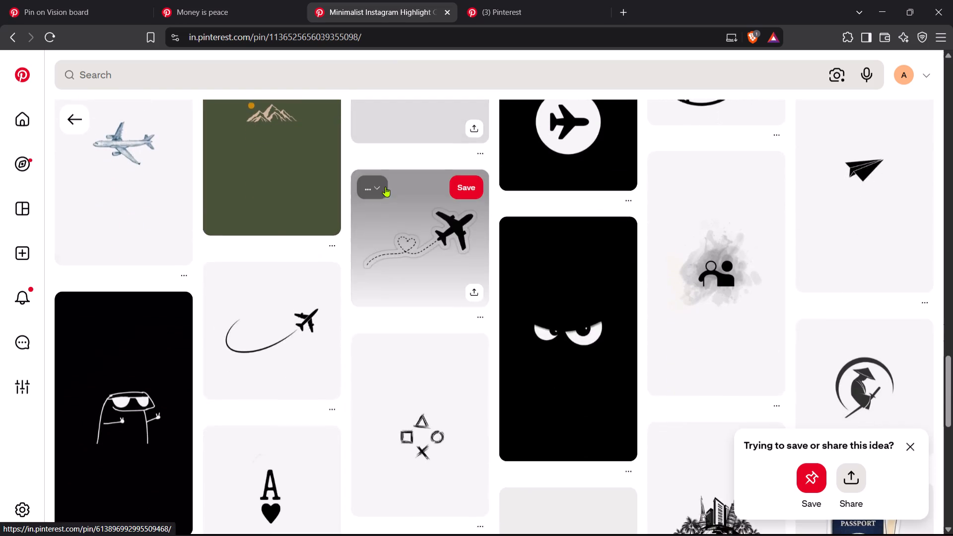
pyautogui.scroll(18, 385, 187)
pyautogui.click(69, 115)
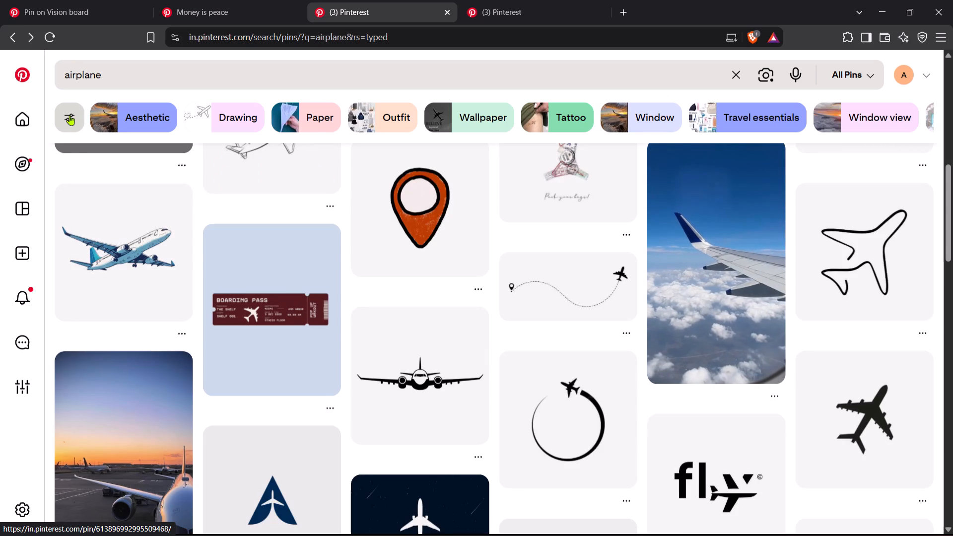
pyautogui.scroll(7, 302, 192)
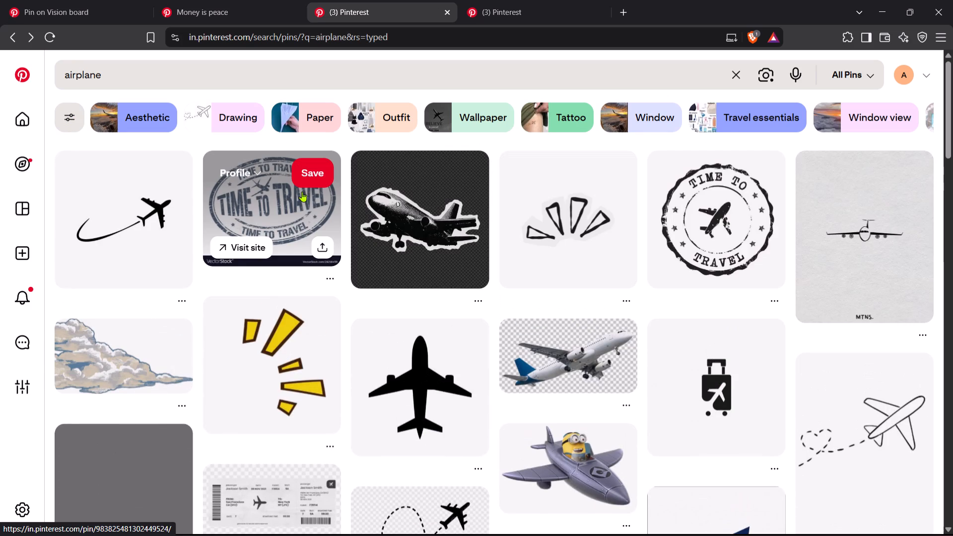
# Search Pinterest for "marks" and examine the resulting pins for graphics that suit the travel card.
pyautogui.moveTo(361, 85); pyautogui.dragTo(38, 83)
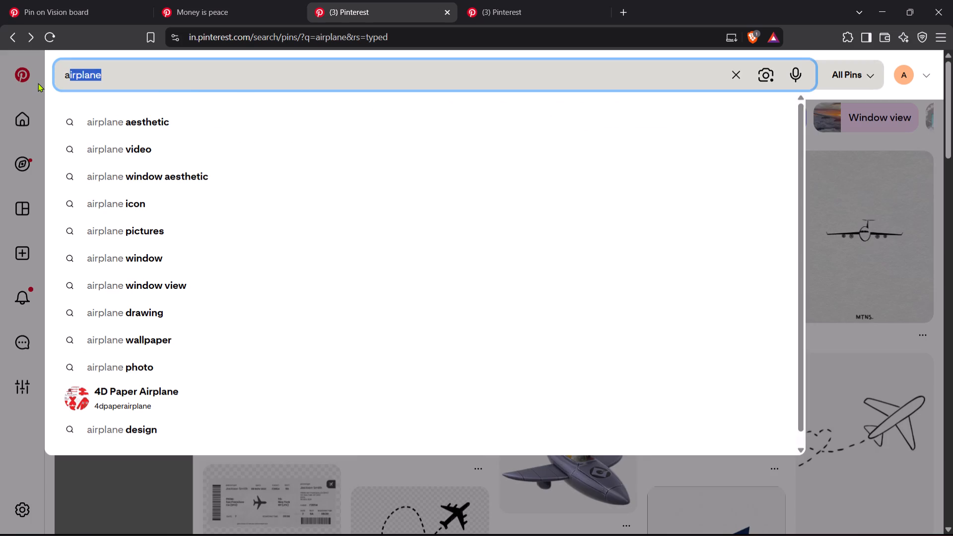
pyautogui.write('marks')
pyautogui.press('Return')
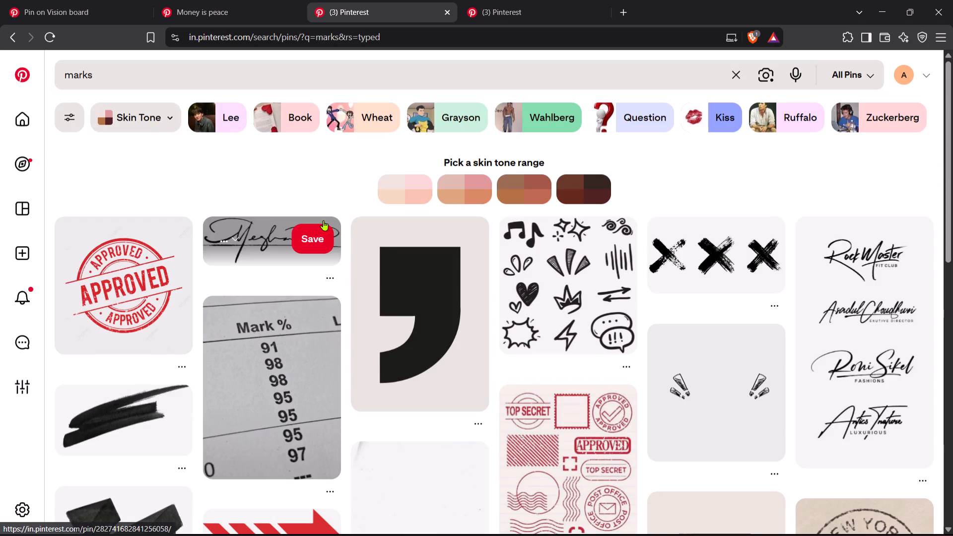
pyautogui.scroll(-8, 323, 220)
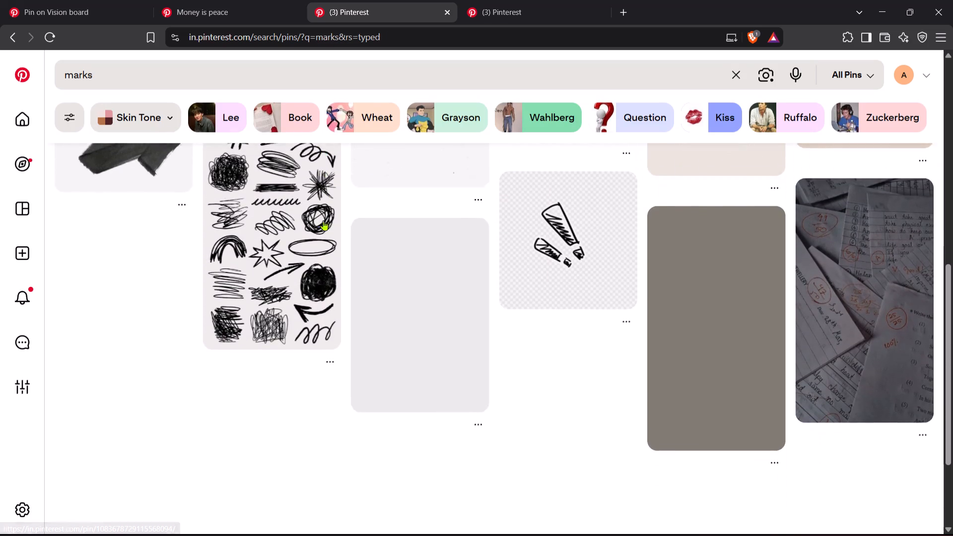
pyautogui.scroll(-1, 323, 220)
pyautogui.scroll(7, 323, 220)
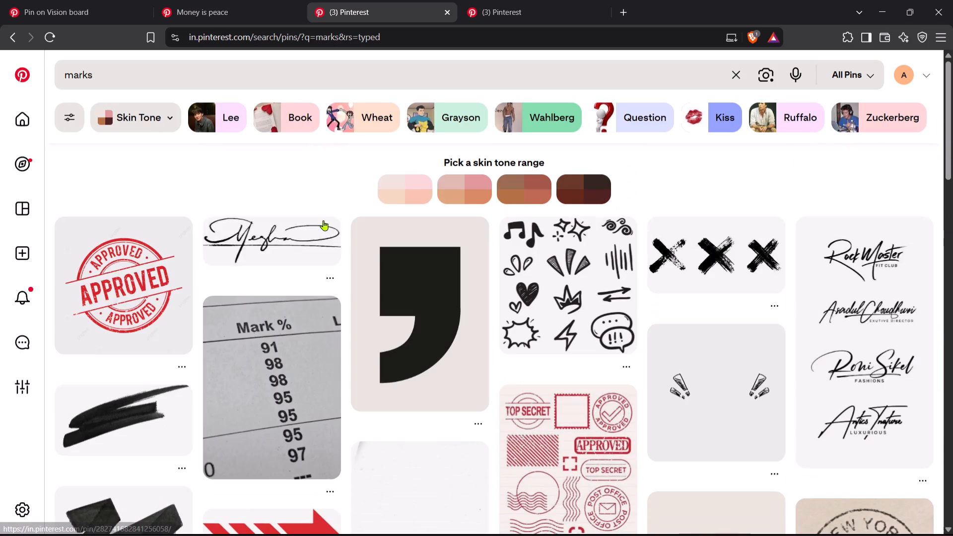
# Select the whole "marks" search term for replacement with a new query.
pyautogui.moveTo(185, 74); pyautogui.dragTo(58, 74)
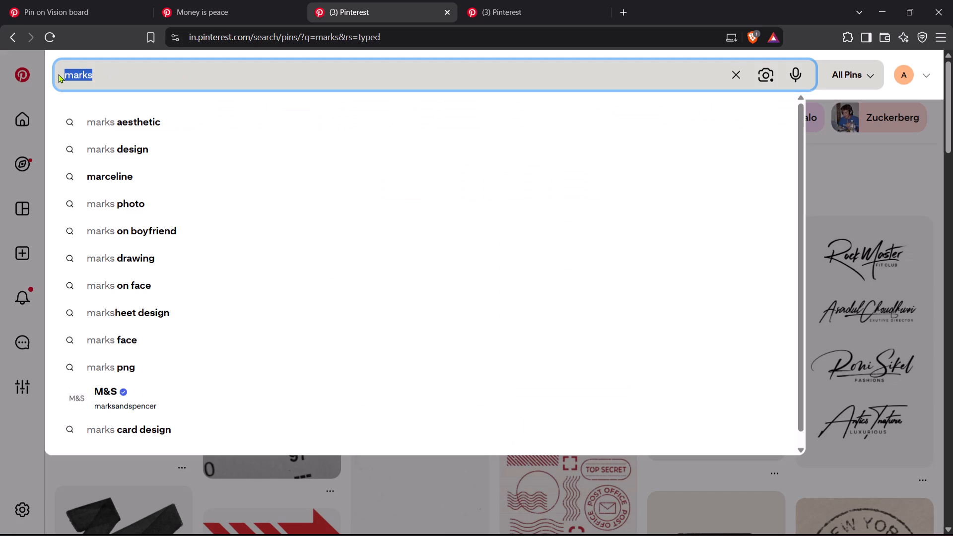
# Search Pinterest for "start mark".
pyautogui.write('go')
pyautogui.press('BackSpace')
pyautogui.press('BackSpace')
pyautogui.write('start mark')
pyautogui.press('Return')
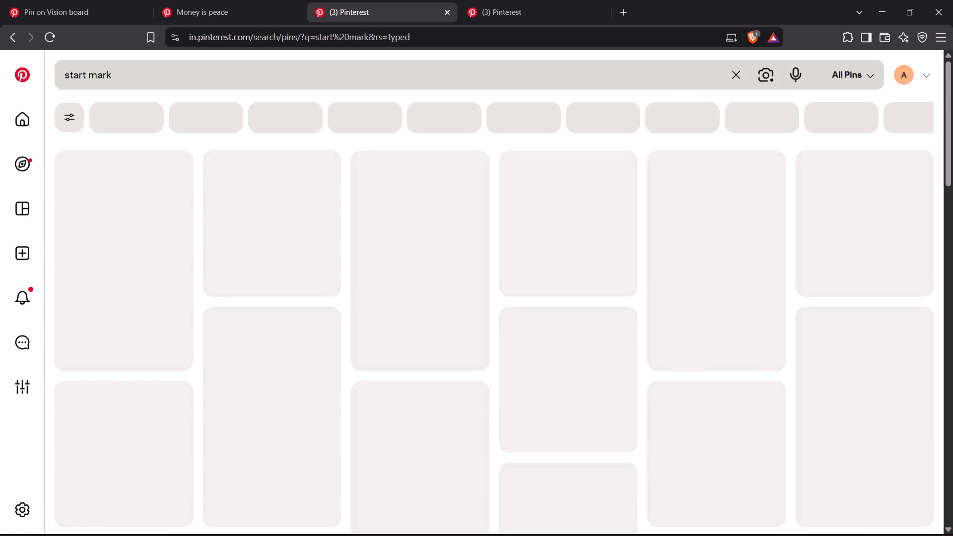
# Browse the "start mark" results and open the pin showing a black double chevron.
pyautogui.scroll(-1, 330, 342)
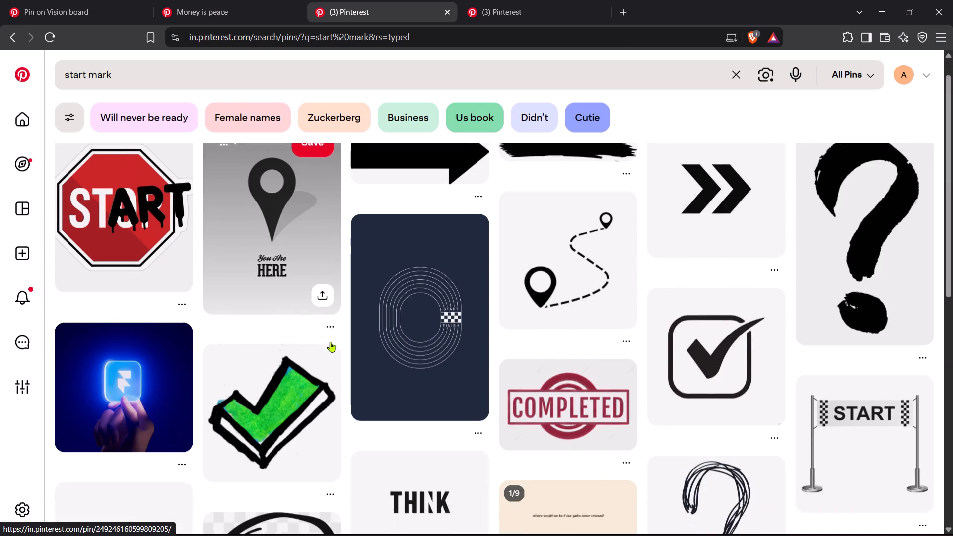
pyautogui.scroll(-5, 330, 342)
pyautogui.scroll(2, 330, 342)
pyautogui.click(742, 236)
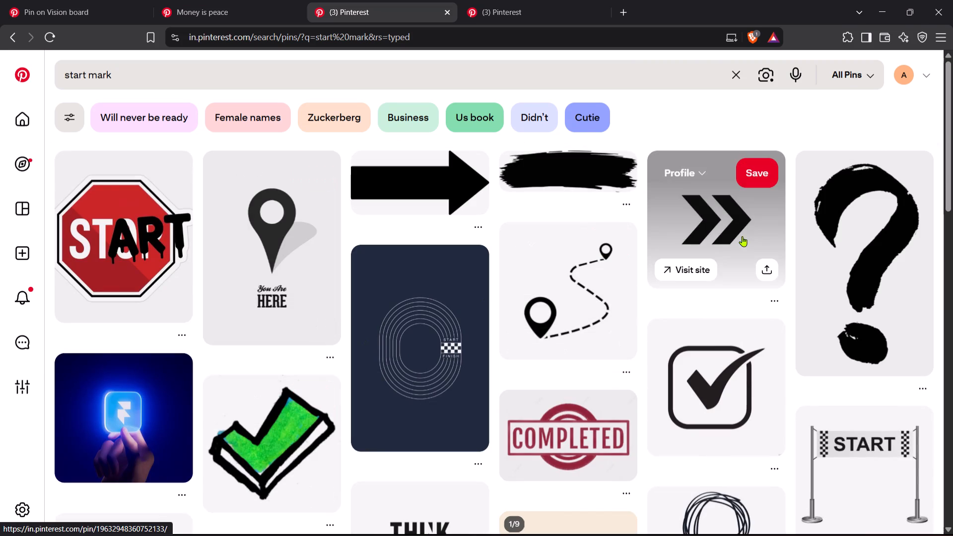
# Browse the pins related to the double chevron and open the one showing a dotted halftone arrow.
pyautogui.scroll(-2, 482, 334)
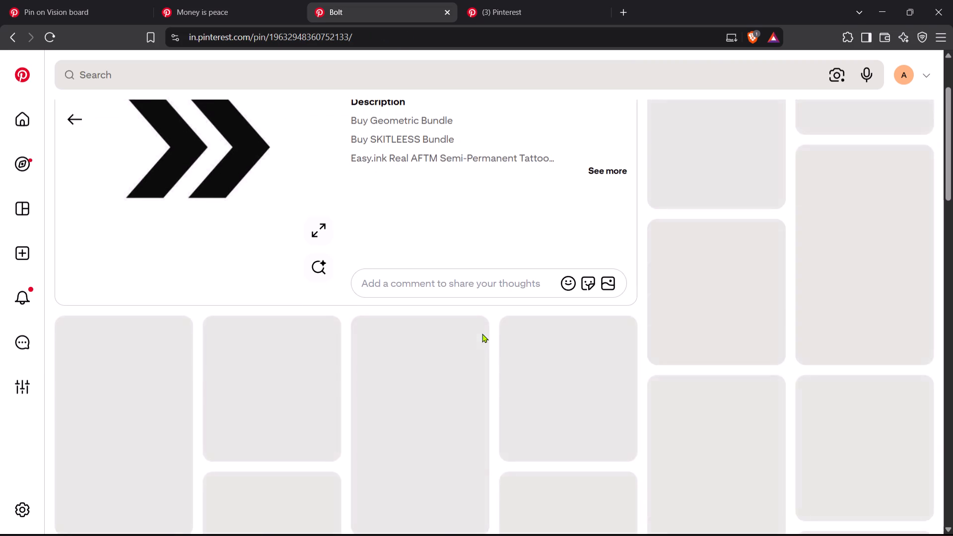
pyautogui.scroll(1, 482, 334)
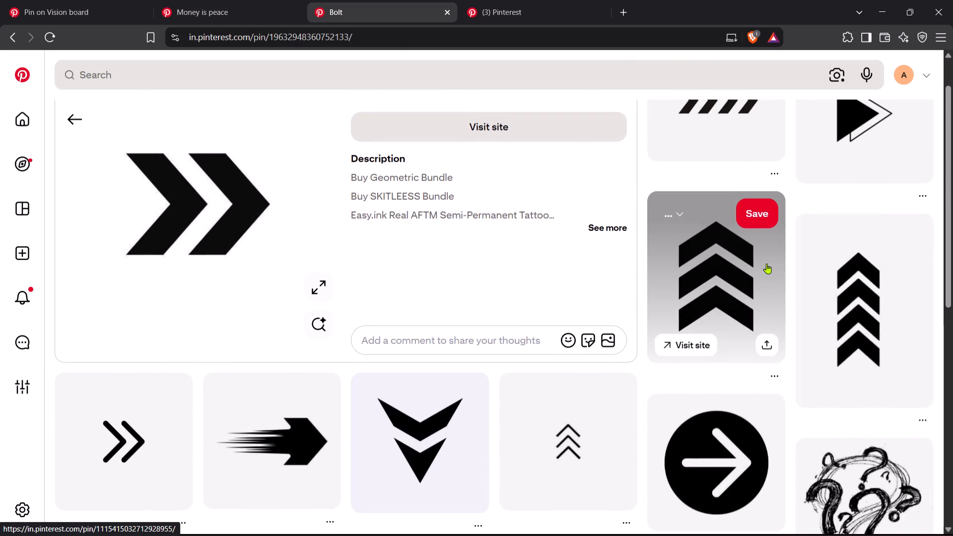
pyautogui.scroll(3, 766, 264)
pyautogui.scroll(-12, 766, 264)
pyautogui.scroll(1, 766, 264)
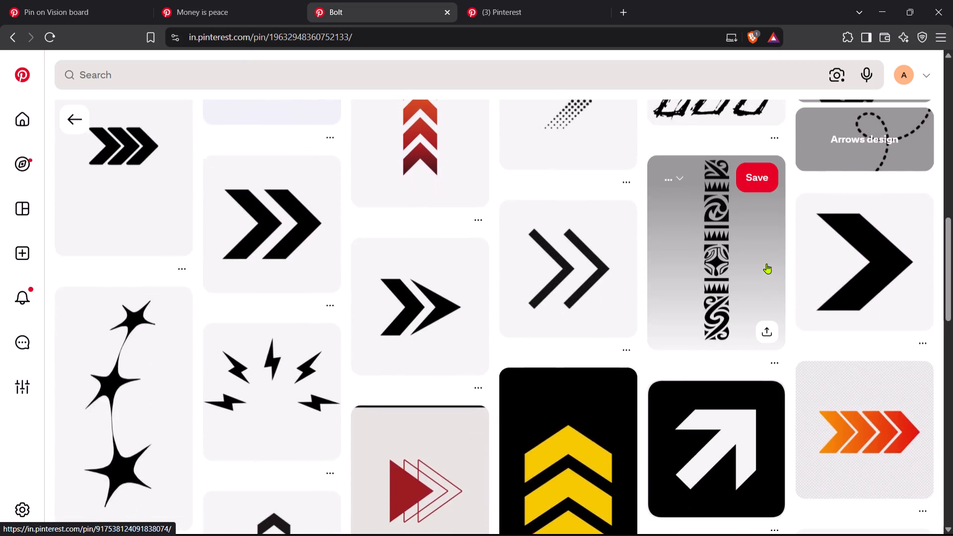
pyautogui.scroll(1, 766, 264)
pyautogui.click(575, 216)
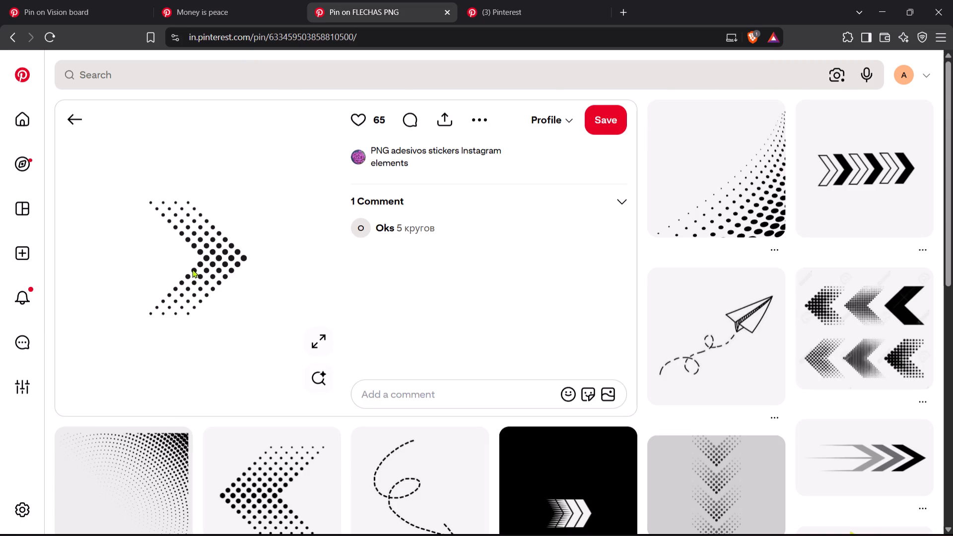
# Examine the pins related to the dotted halftone arrow for other arrow and marker graphics.
pyautogui.scroll(-2, 194, 264)
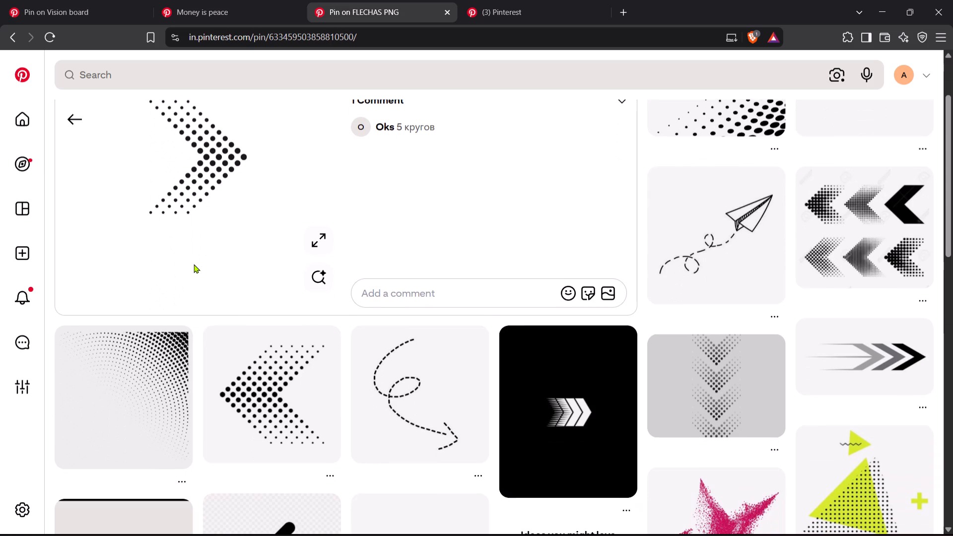
pyautogui.scroll(2, 305, 321)
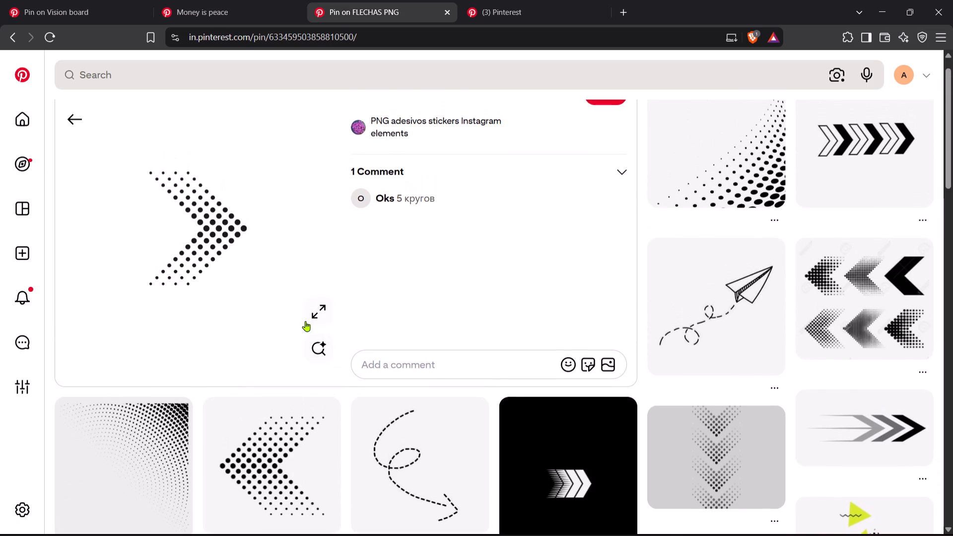
pyautogui.scroll(-7, 305, 321)
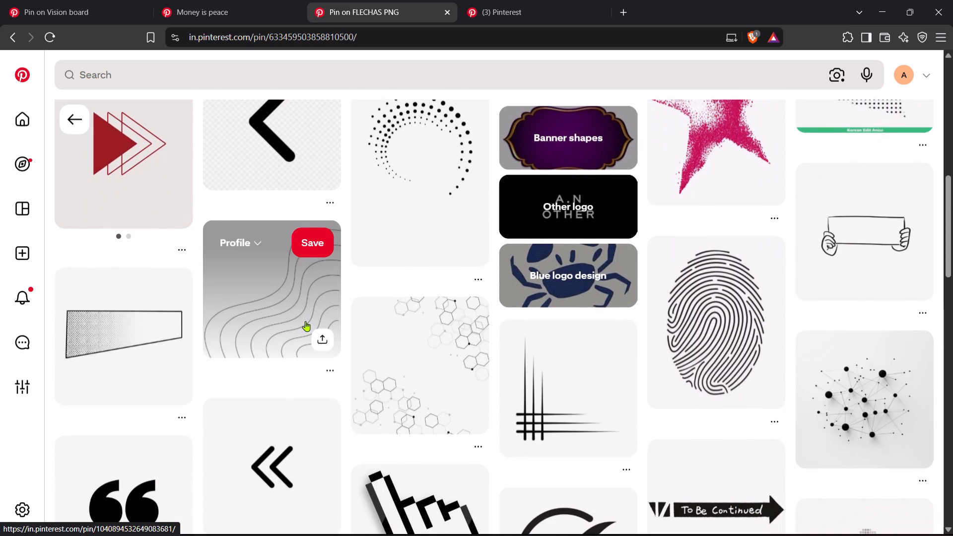
pyautogui.scroll(-2, 305, 321)
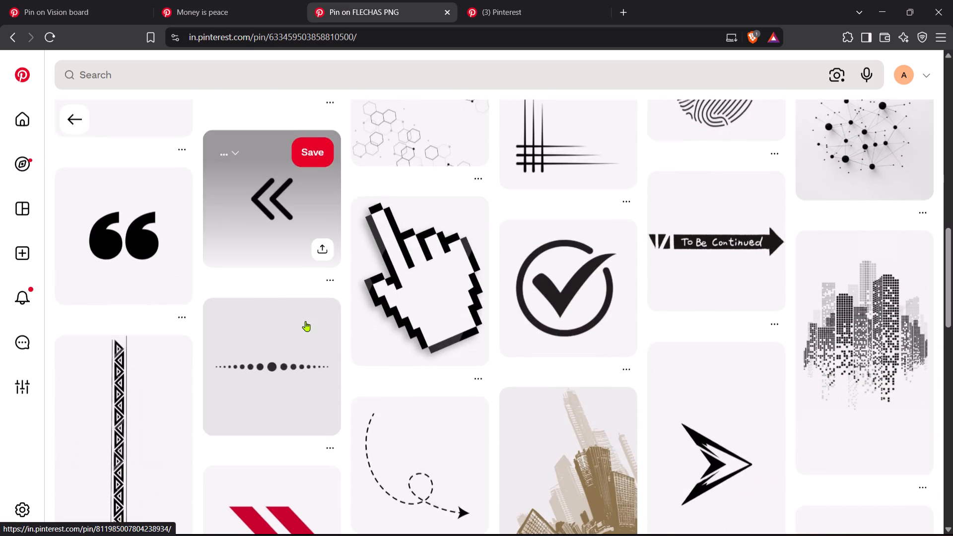
pyautogui.scroll(-3, 305, 321)
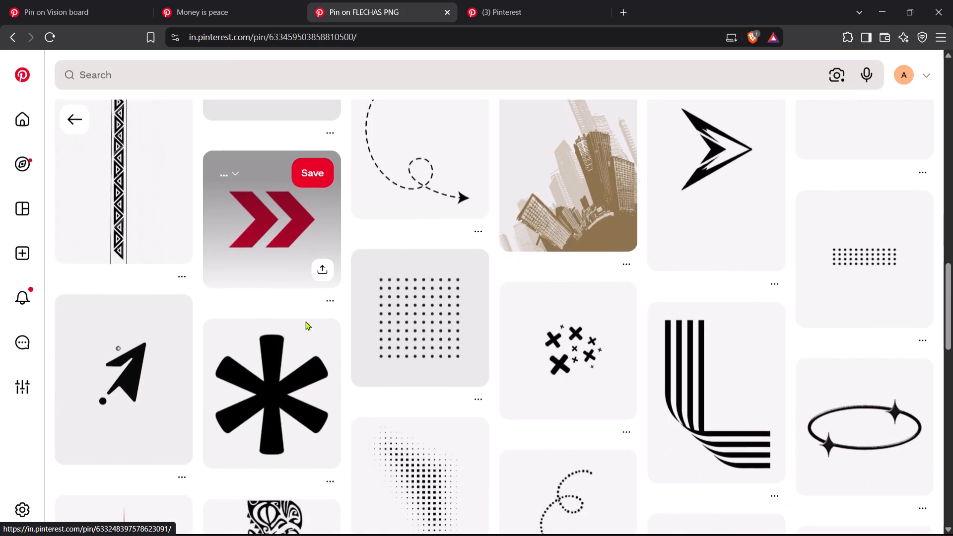
pyautogui.scroll(-1, 305, 321)
pyautogui.scroll(5, 305, 321)
pyautogui.scroll(-7, 305, 321)
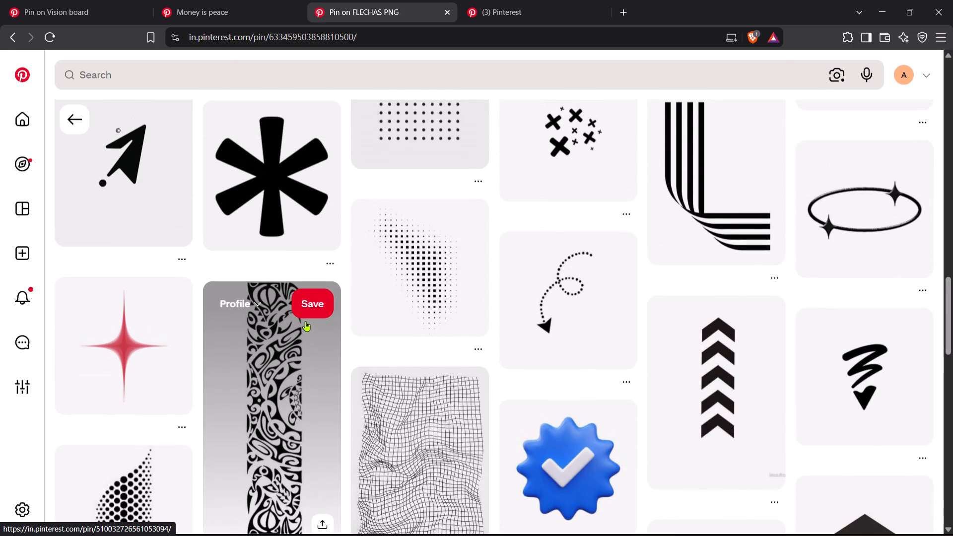
pyautogui.scroll(2, 305, 321)
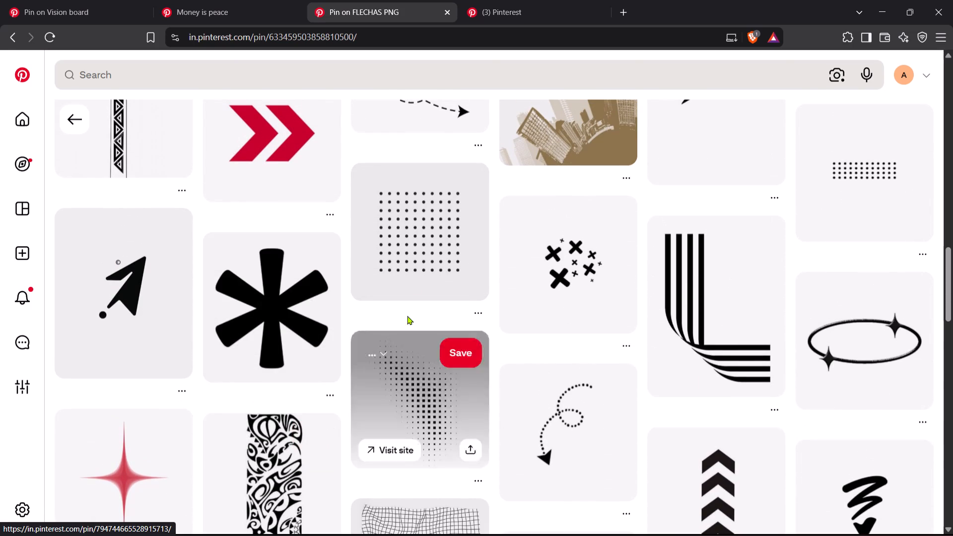
pyautogui.scroll(10, 412, 241)
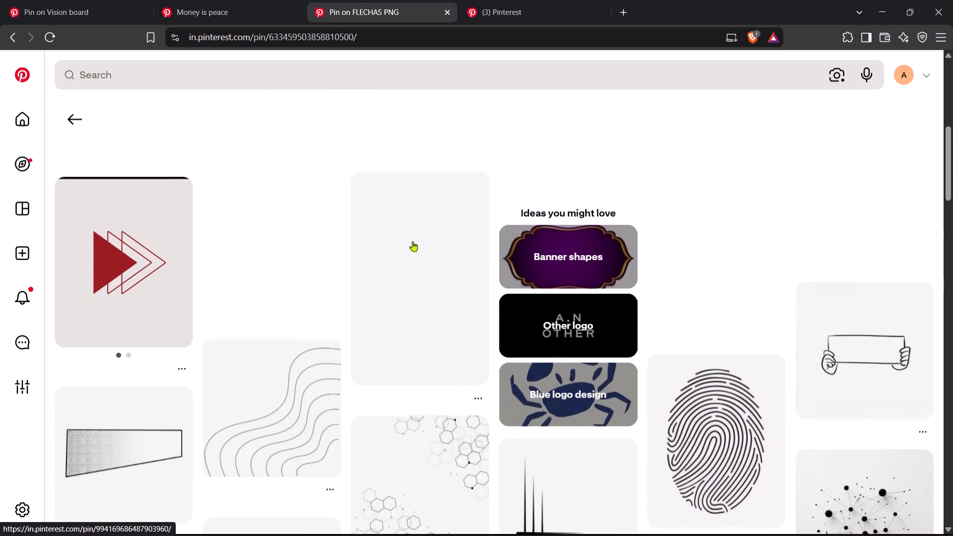
pyautogui.scroll(3, 412, 241)
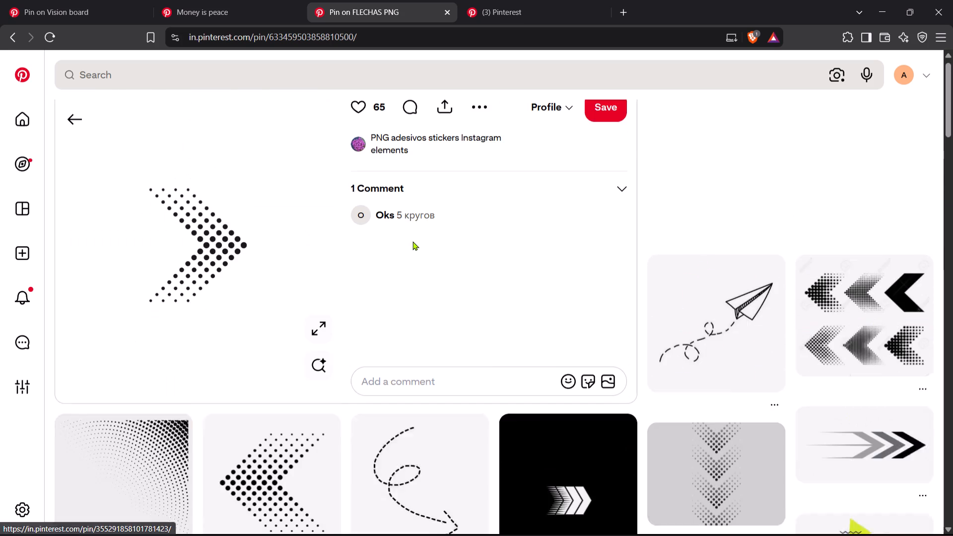
pyautogui.scroll(1, 412, 241)
pyautogui.scroll(-2, 412, 241)
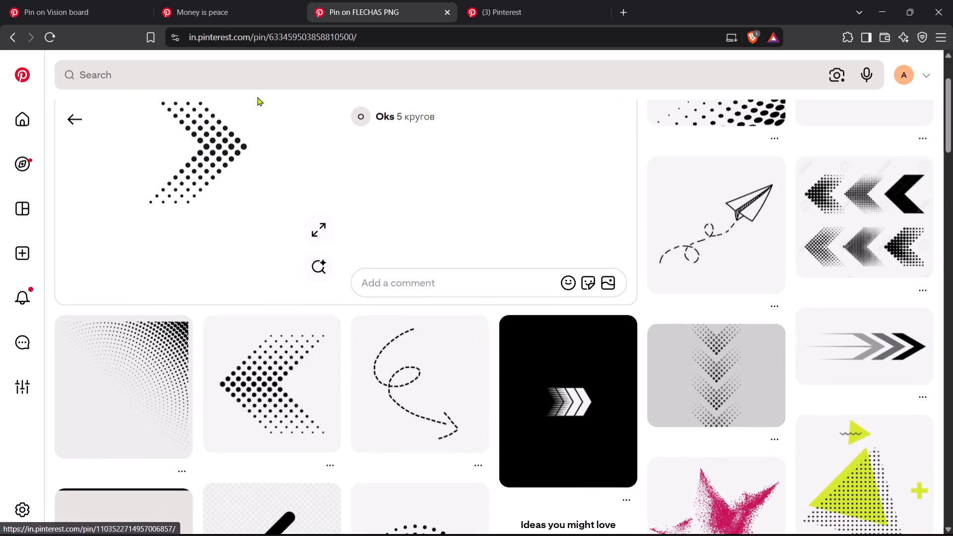
# Open the image options for the dotted halftone arrow.
pyautogui.rightClick(225, 137)
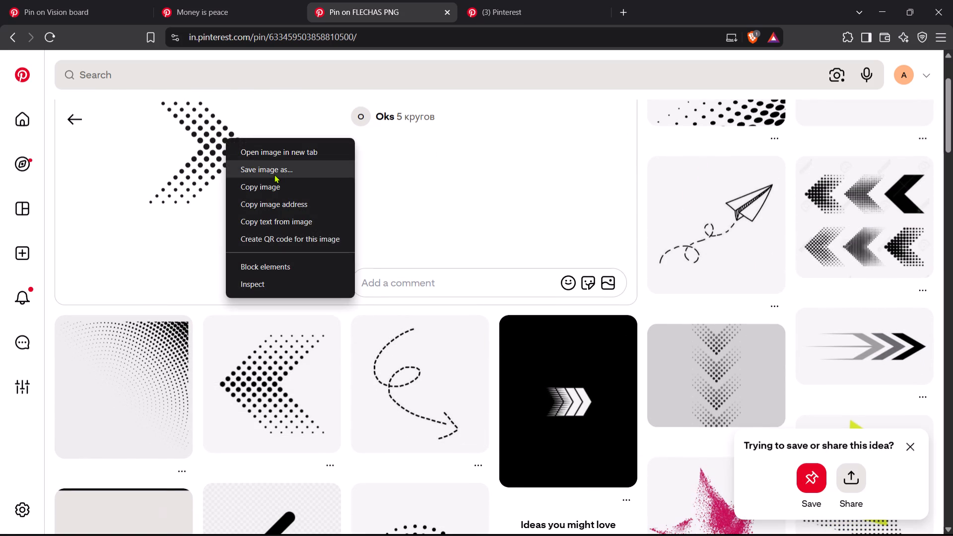
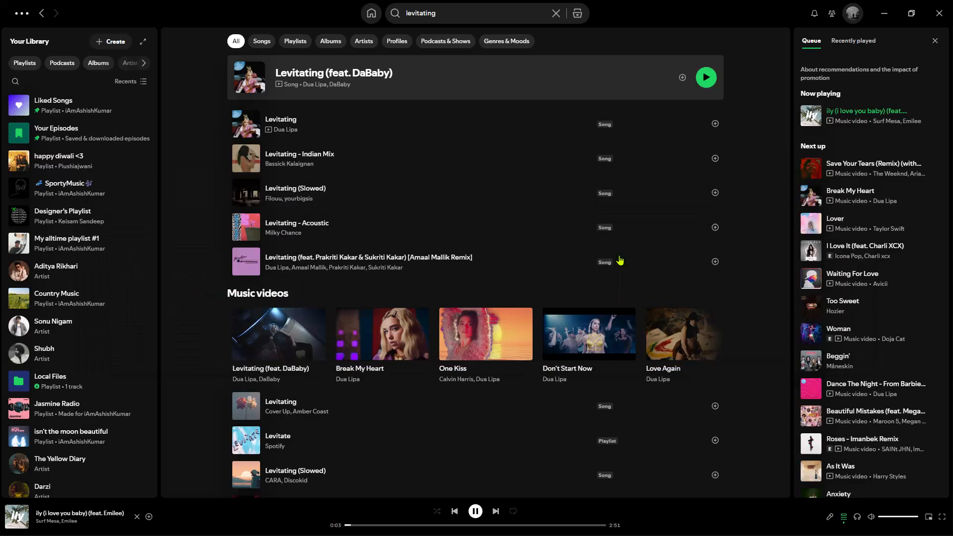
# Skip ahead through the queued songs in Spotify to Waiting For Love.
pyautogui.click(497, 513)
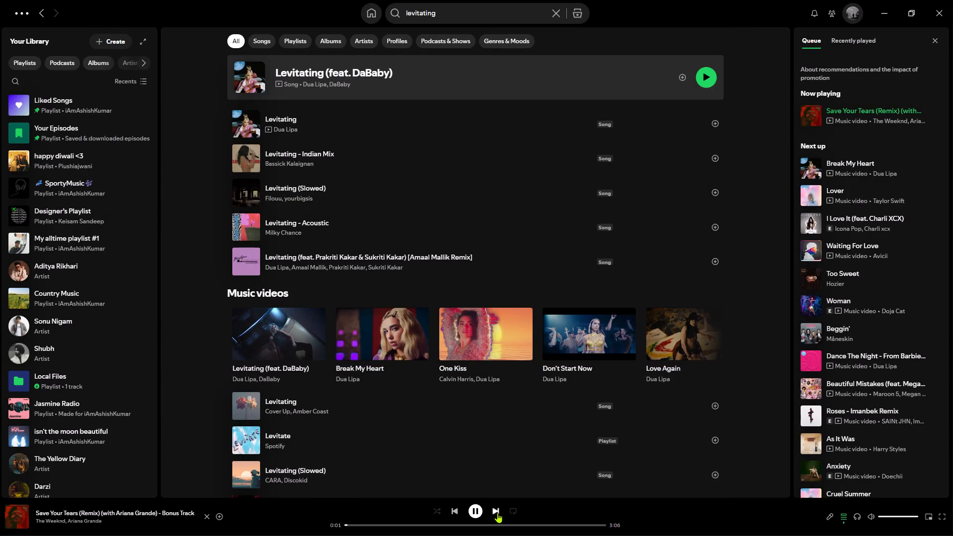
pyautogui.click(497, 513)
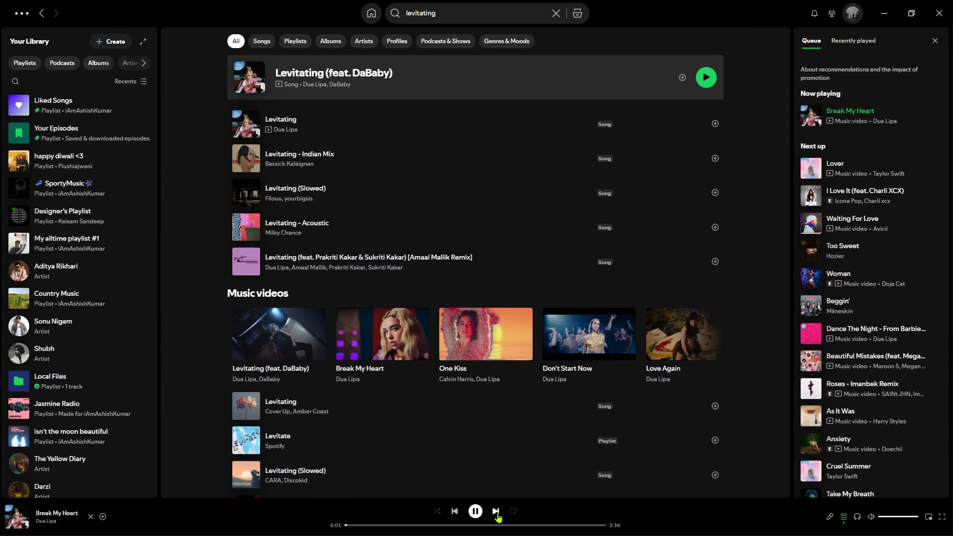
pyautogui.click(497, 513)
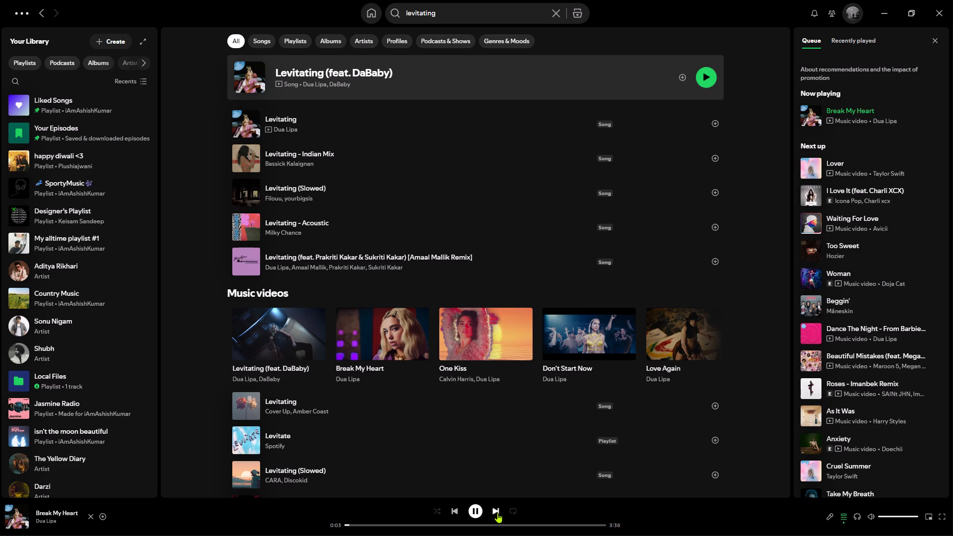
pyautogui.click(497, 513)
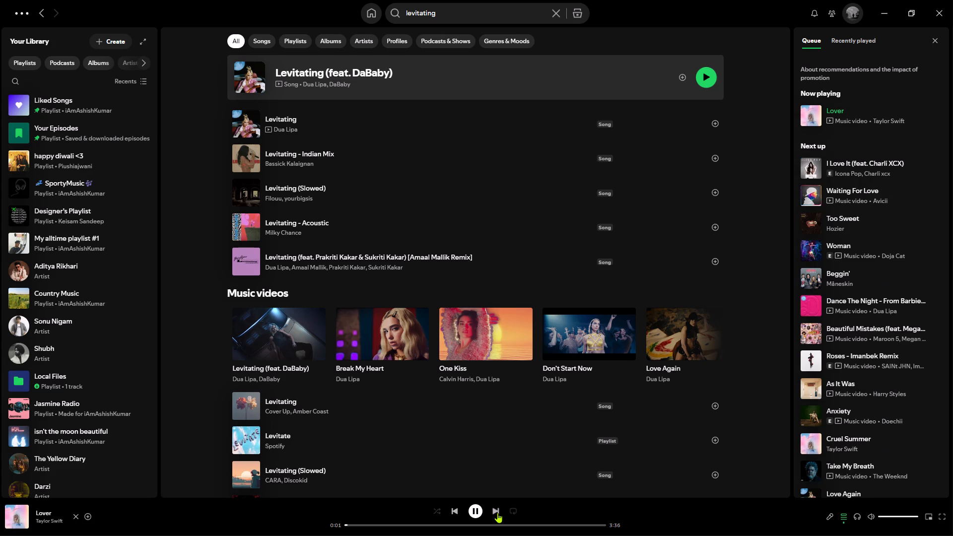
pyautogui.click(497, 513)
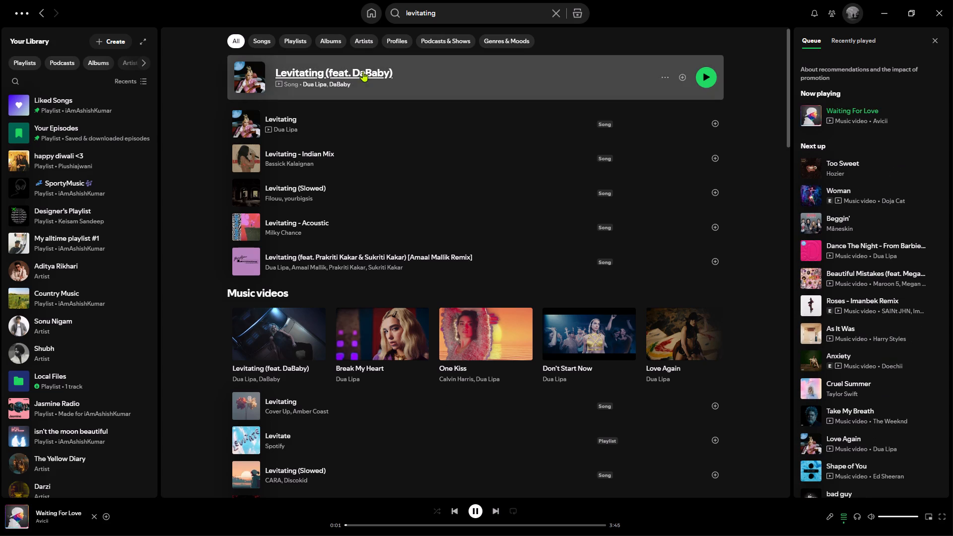
# Open the Liked Songs playlist and play Secret ID by Moojo and Da Capo.
pyautogui.click(369, 19)
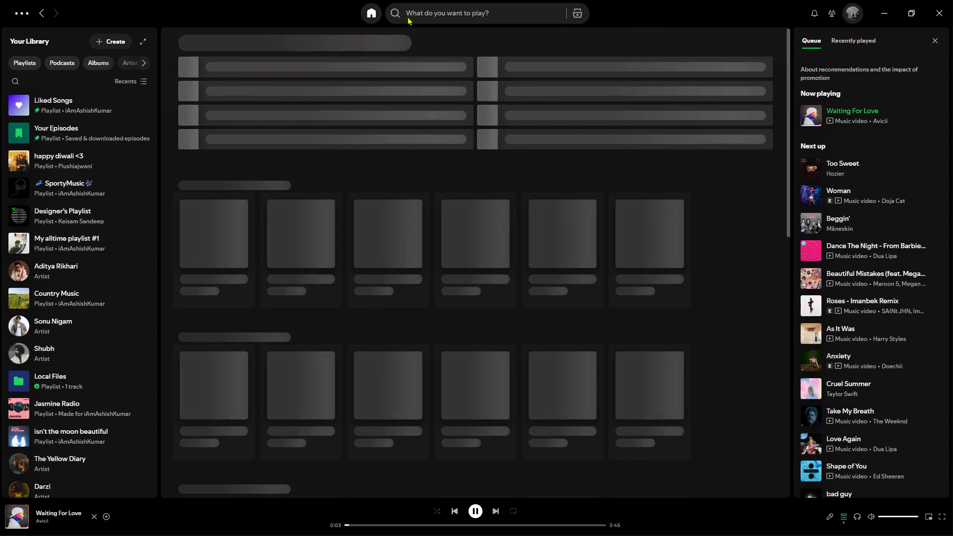
pyautogui.click(35, 108)
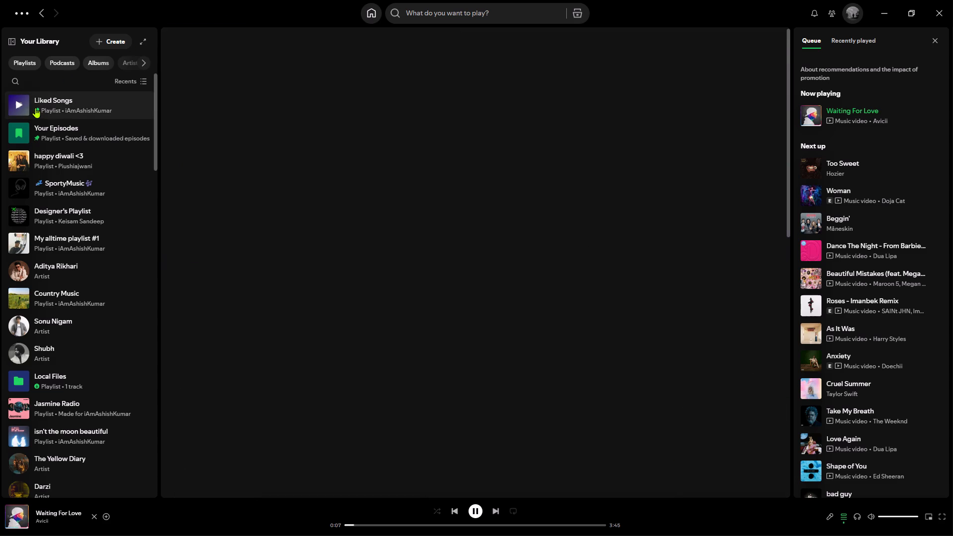
pyautogui.click(185, 298)
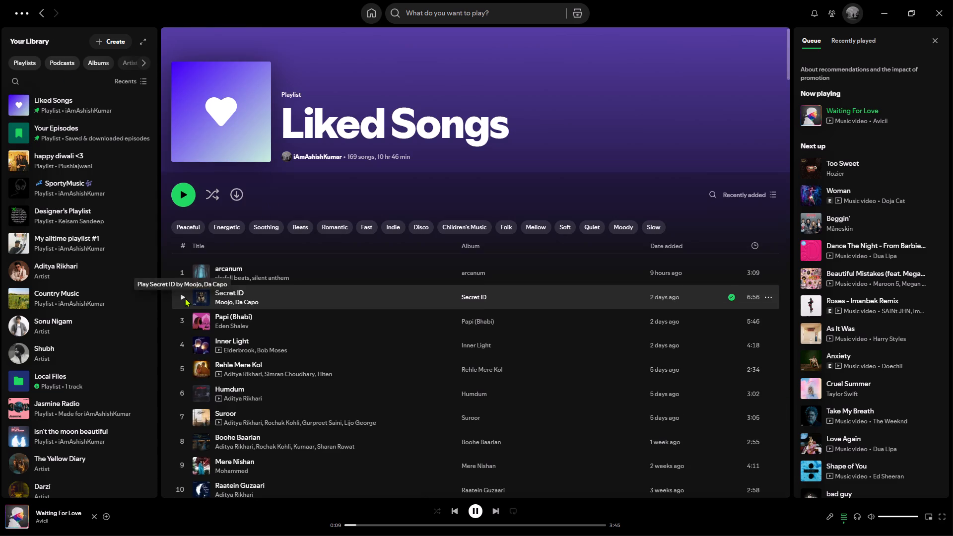
# Switch to Figma, paste the copied halftone arrow image and move it to the MacBook Pro 14" - 1 frame's upper-right corner.
pyautogui.hotkey('alt', 'Tab')
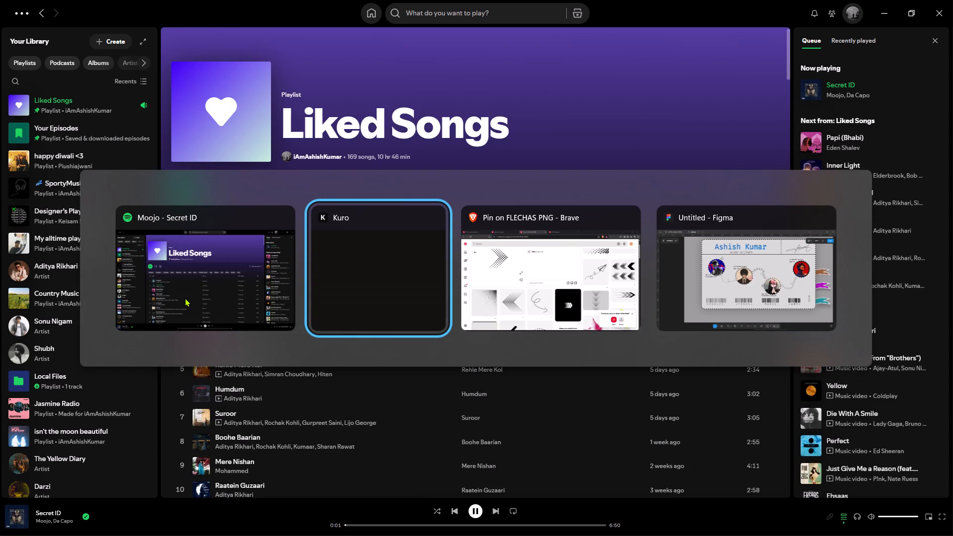
pyautogui.hotkey('alt', 'Tab')
pyautogui.hotkey('alt', 'Tab')
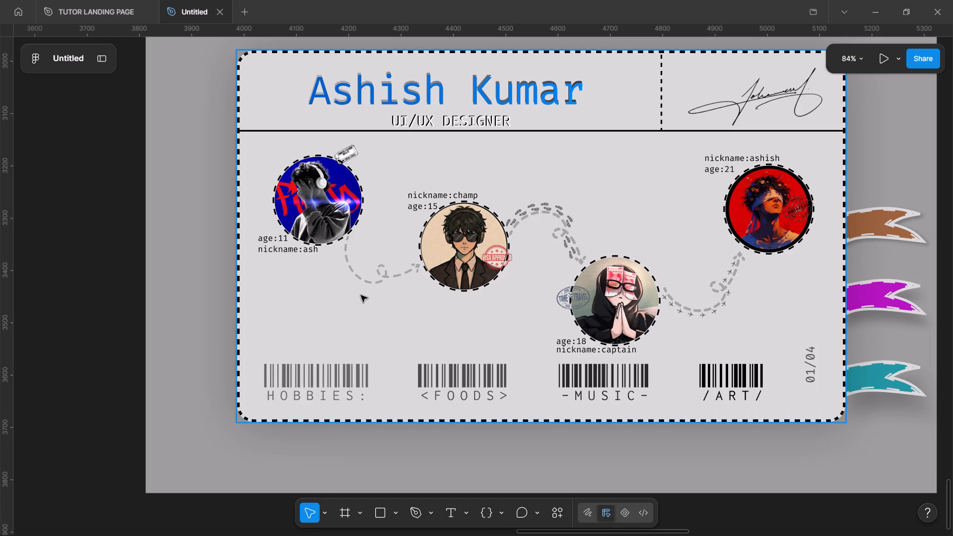
pyautogui.doubleClick(662, 161)
pyautogui.hotkey('ctrl', 'v')
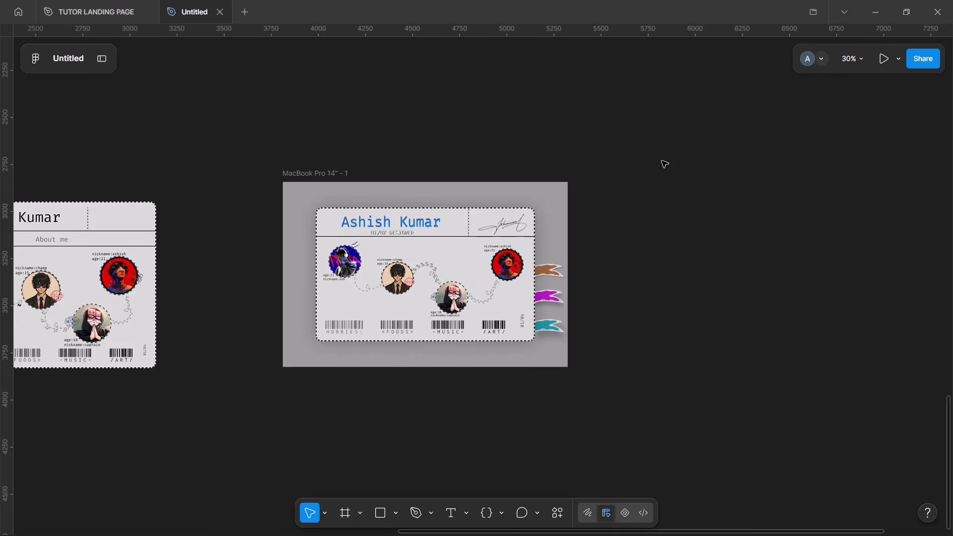
pyautogui.moveTo(492, 297); pyautogui.dragTo(666, 222)
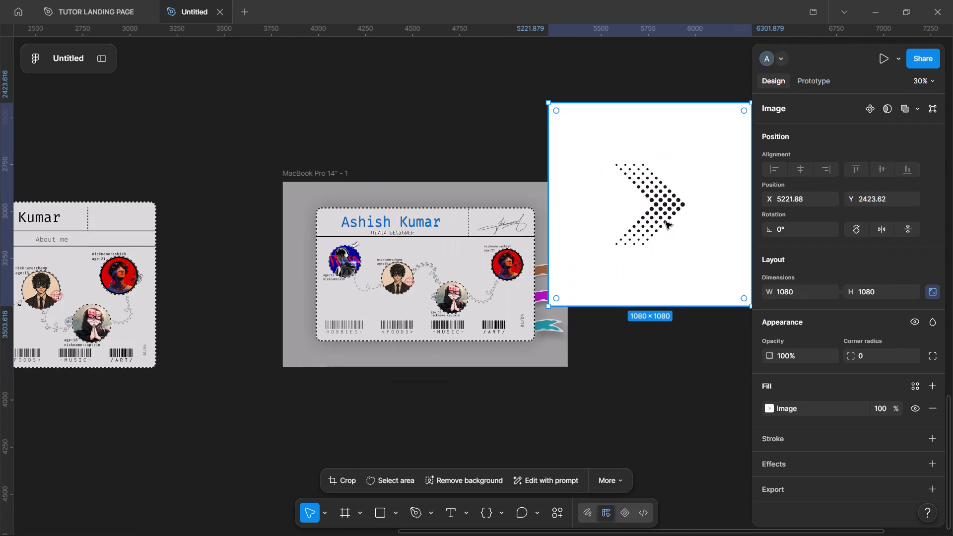
# Scale the arrow image down to about 397 × 397 and place it outside the frame, clear of its right edge.
pyautogui.scroll(1, 666, 222)
pyautogui.moveTo(697, 193); pyautogui.dragTo(674, 219)
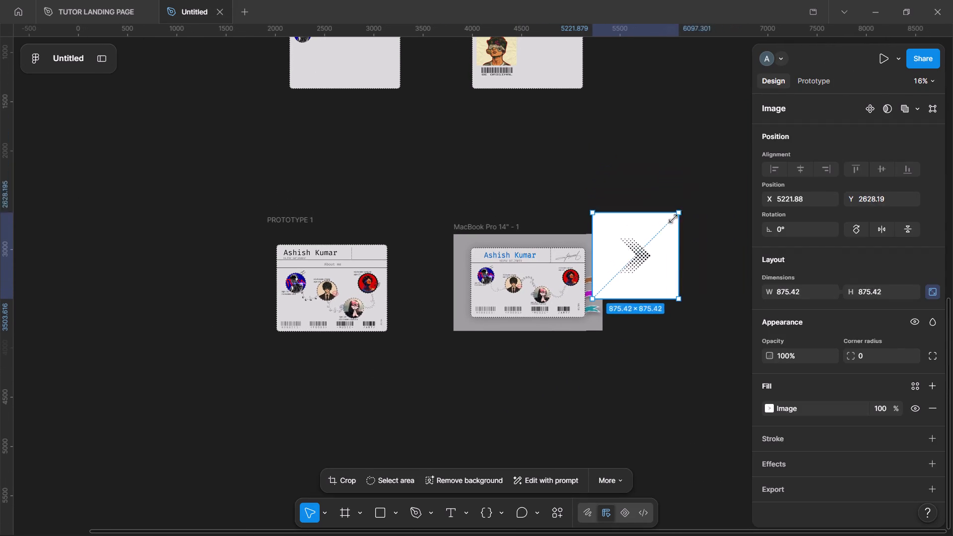
pyautogui.moveTo(674, 219); pyautogui.dragTo(631, 275)
pyautogui.moveTo(613, 284); pyautogui.dragTo(642, 235)
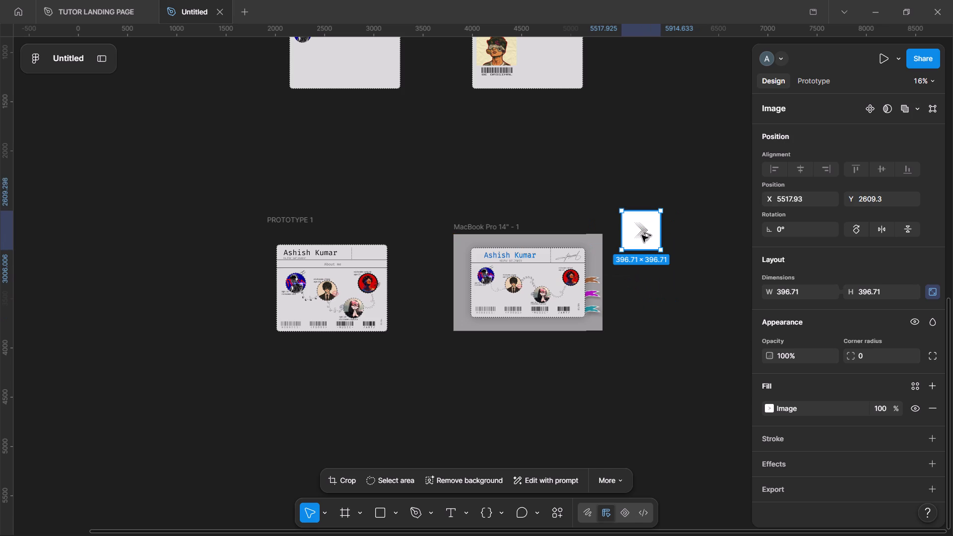
# Duplicate the arrow image below the original and remove the copy's background.
pyautogui.keyDown('alt'); pyautogui.moveTo(642, 235); pyautogui.dragTo(638, 310); pyautogui.keyUp('alt')
pyautogui.click(464, 479)
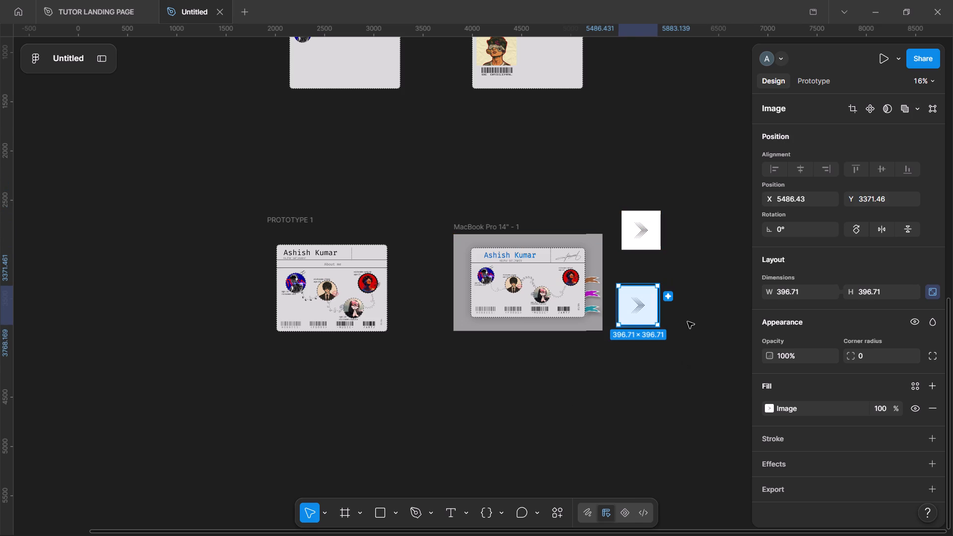
# Boost the resolution of the arrow copy with the removed background.
pyautogui.scroll(1, 687, 322)
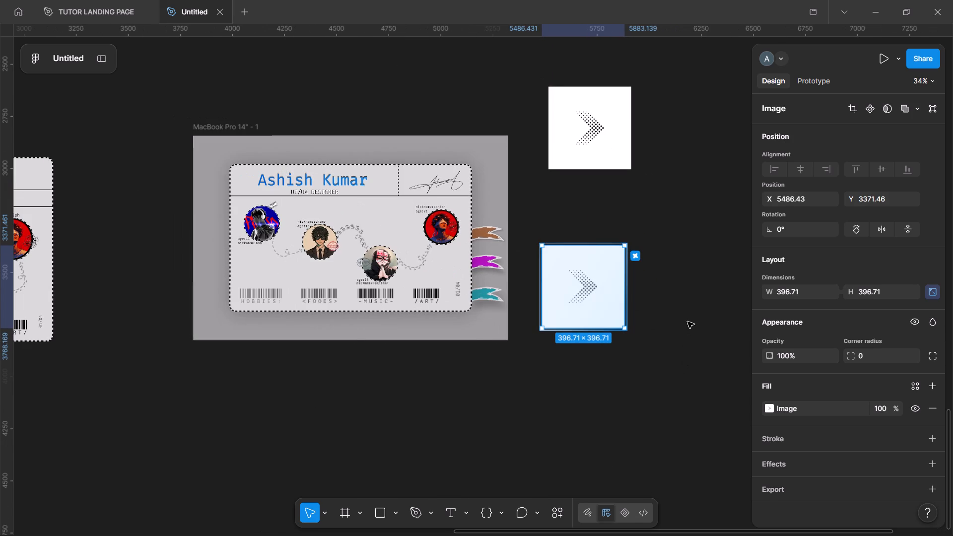
pyautogui.hscroll(-1, 301, 315)
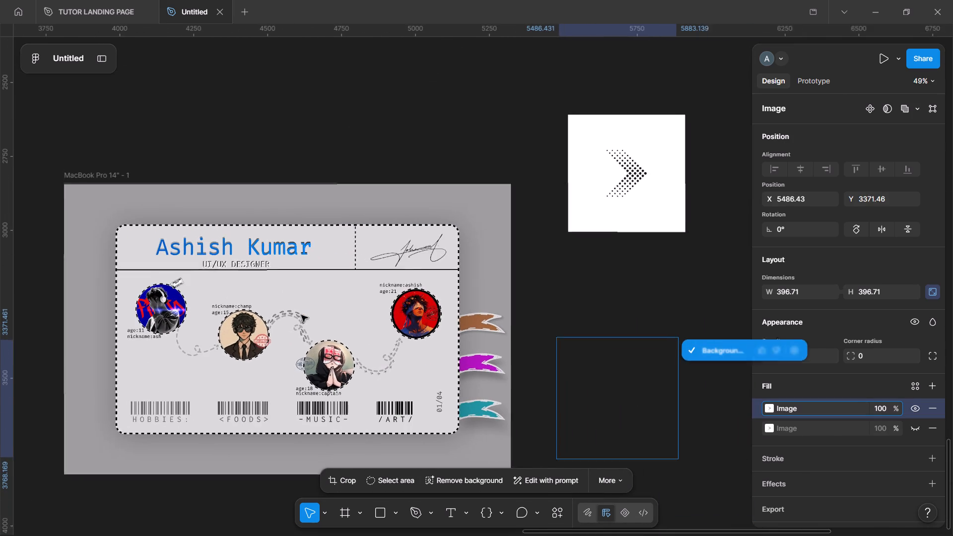
pyautogui.hscroll(-1, 301, 315)
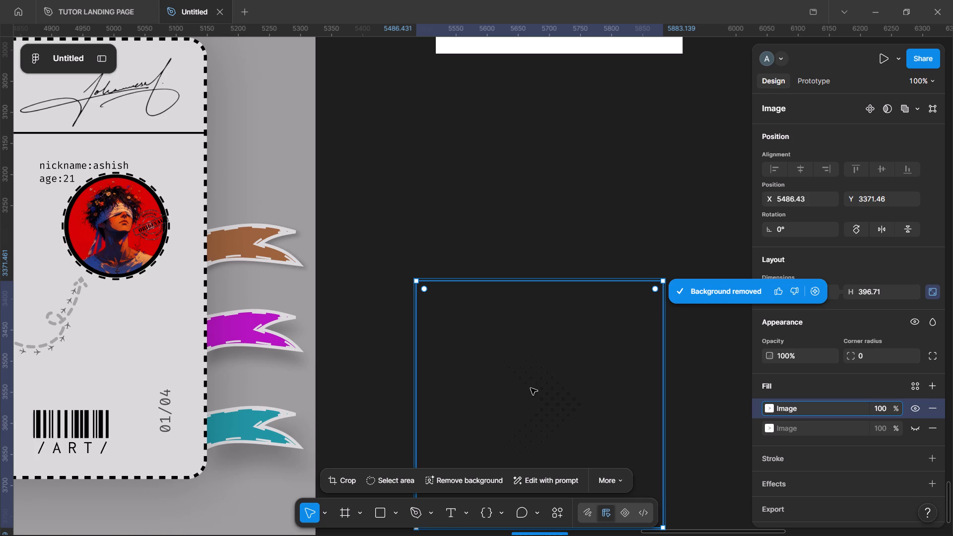
pyautogui.click(602, 484)
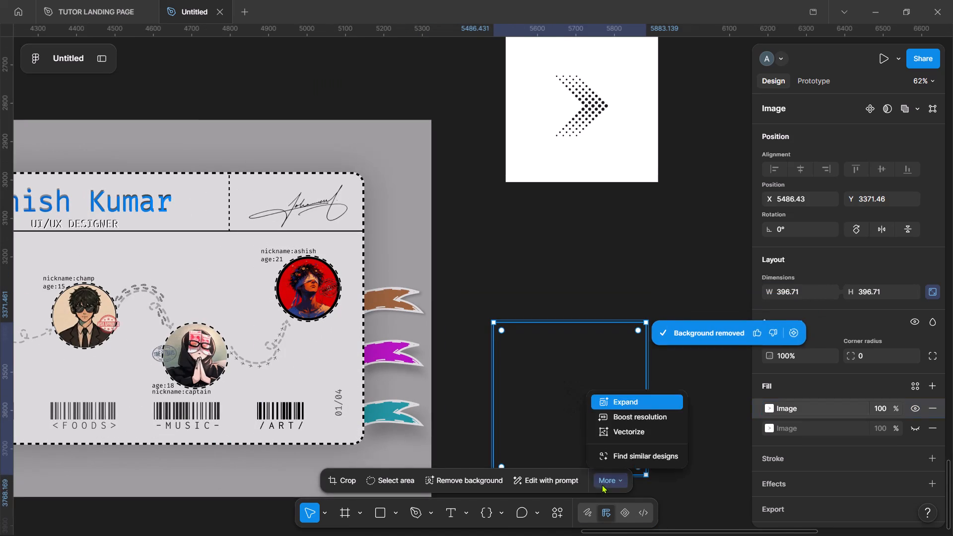
pyautogui.click(654, 413)
# Crop the arrow copy on all four sides to about 169 × 205 around the dotted arrow.
pyautogui.scroll(-1, 629, 394)
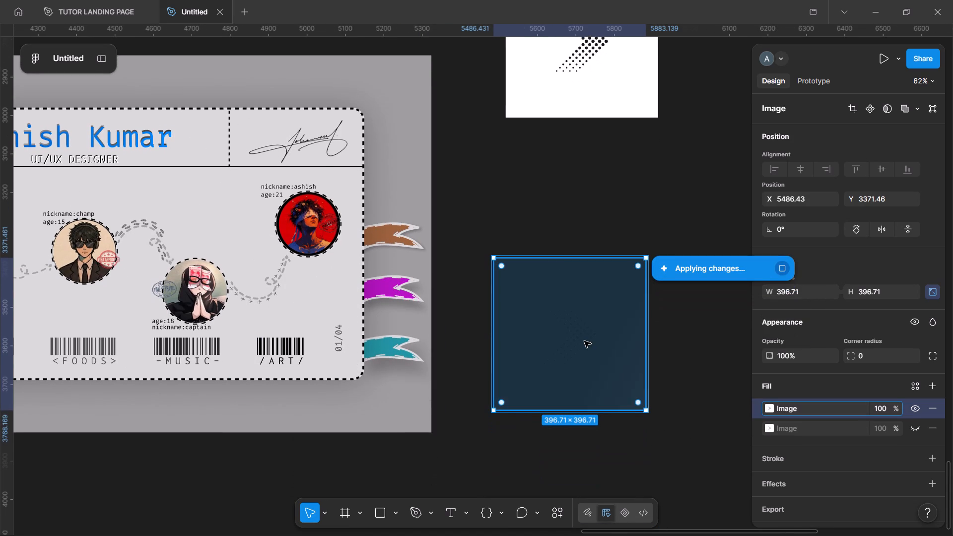
pyautogui.press('Return')
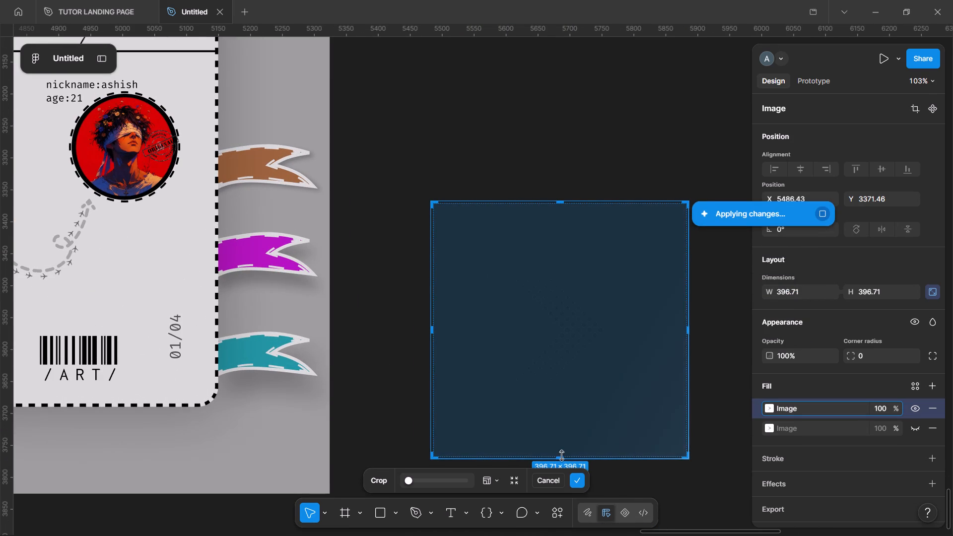
pyautogui.moveTo(559, 458); pyautogui.dragTo(580, 397)
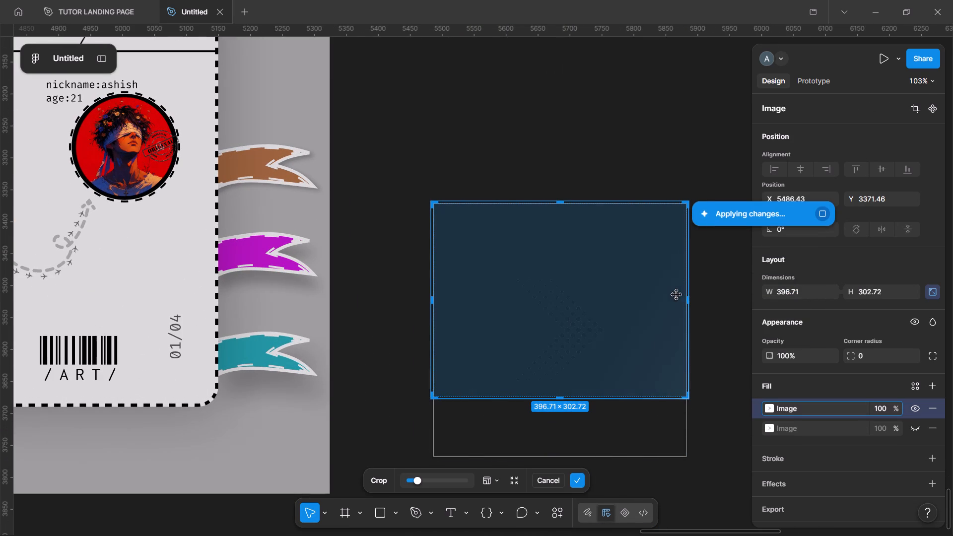
pyautogui.moveTo(689, 294); pyautogui.dragTo(614, 313)
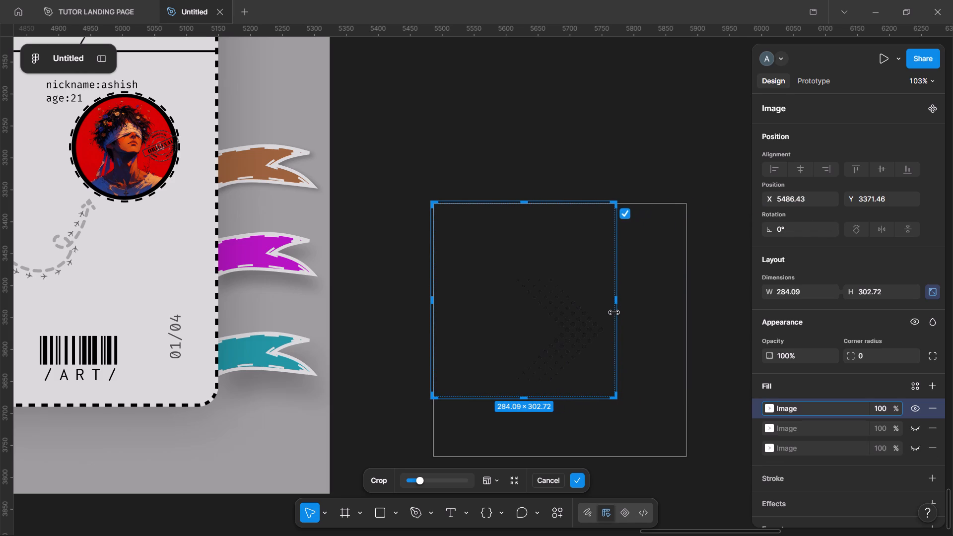
pyautogui.moveTo(614, 313); pyautogui.dragTo(608, 315)
pyautogui.moveTo(501, 177); pyautogui.dragTo(520, 236)
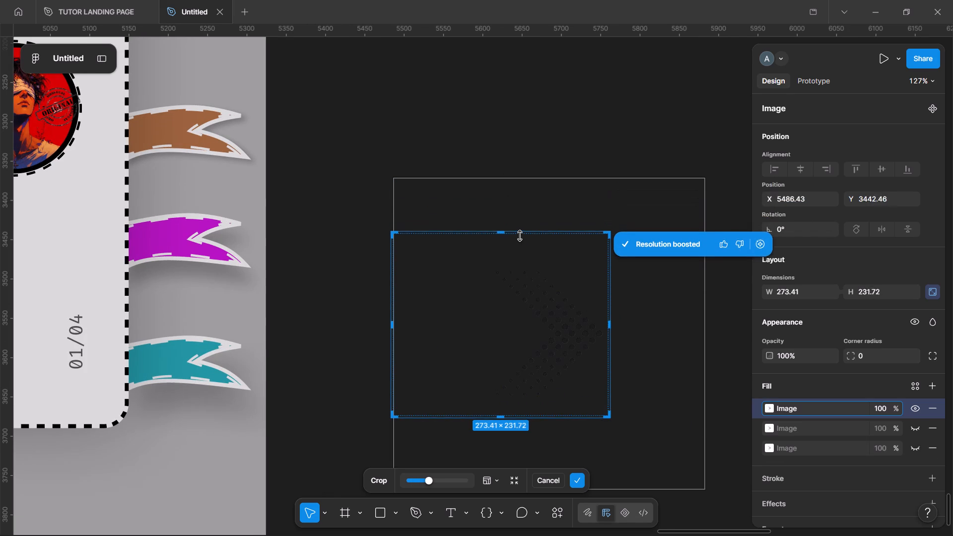
pyautogui.moveTo(520, 236); pyautogui.dragTo(533, 254)
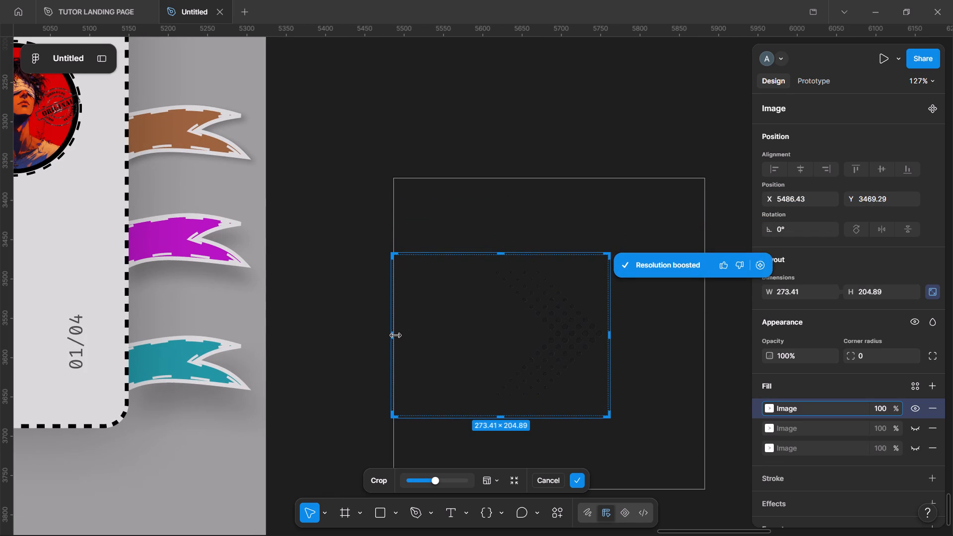
pyautogui.moveTo(395, 335); pyautogui.dragTo(476, 330)
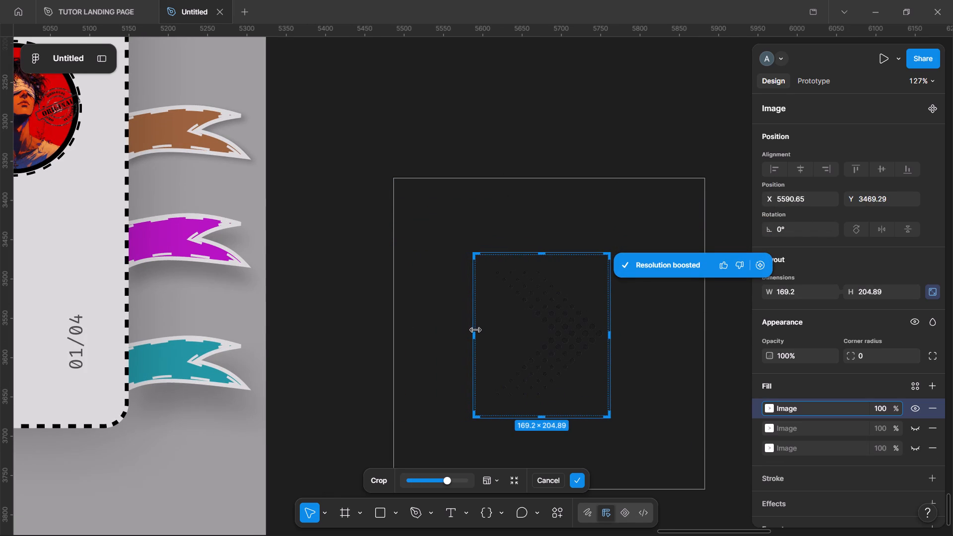
pyautogui.press('Return')
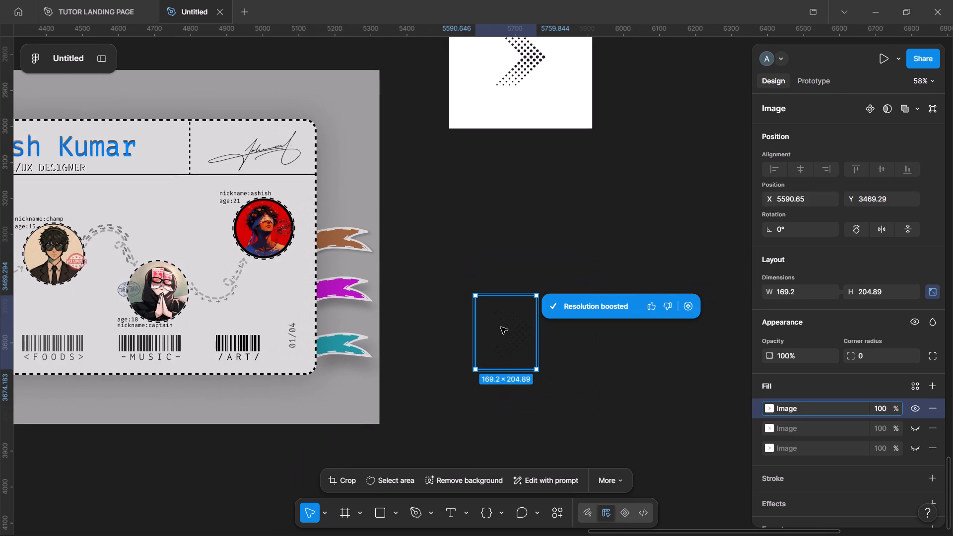
# Scale the cropped arrow down to about 83 × 101 and place it on the card between the red portrait and the /ART/ barcode.
pyautogui.moveTo(536, 292); pyautogui.dragTo(506, 338)
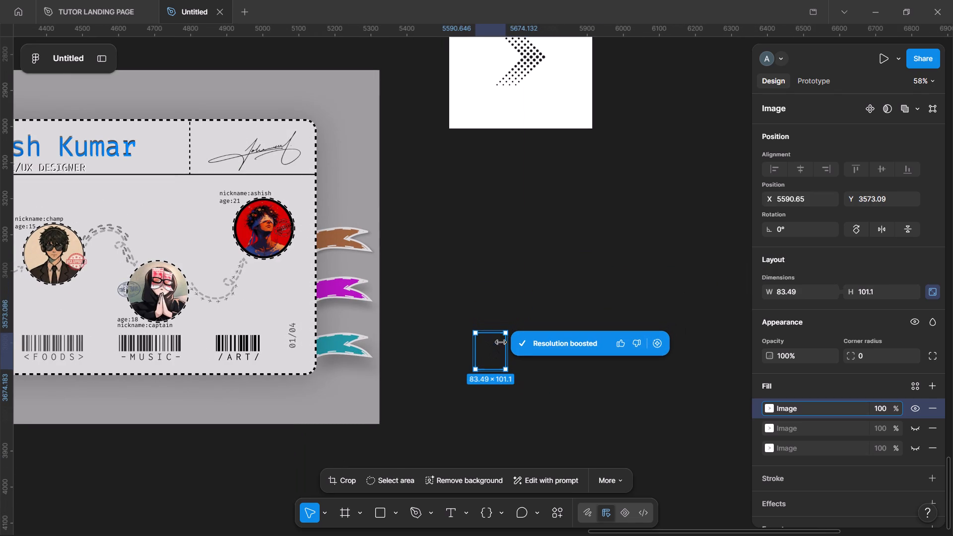
pyautogui.moveTo(494, 350); pyautogui.dragTo(255, 301)
# Crop the arrow on the card tightly to its dots on all sides, to about 68 × 79.
pyautogui.hscroll(1, 255, 301)
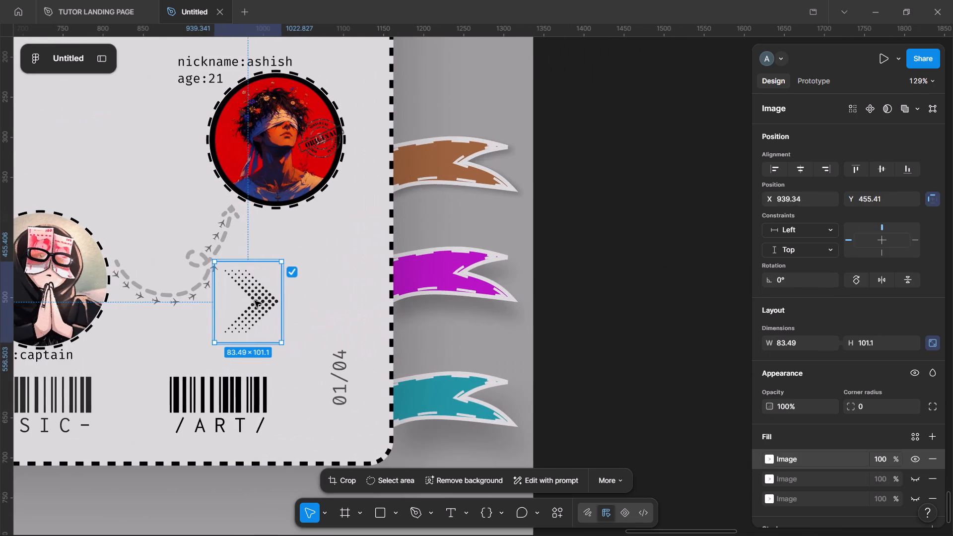
pyautogui.hscroll(1, 255, 301)
pyautogui.press('Return')
pyautogui.hscroll(2, 323, 293)
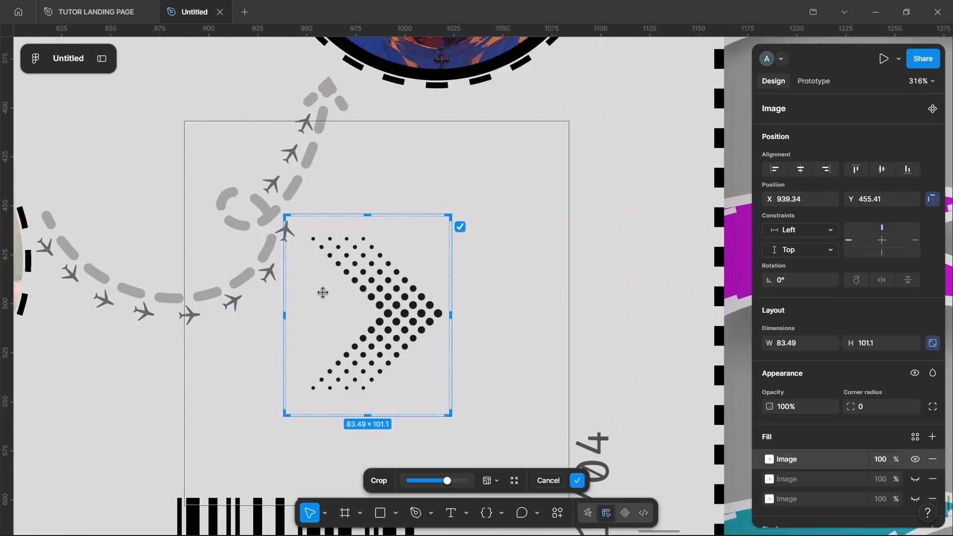
pyautogui.moveTo(453, 214); pyautogui.dragTo(452, 222)
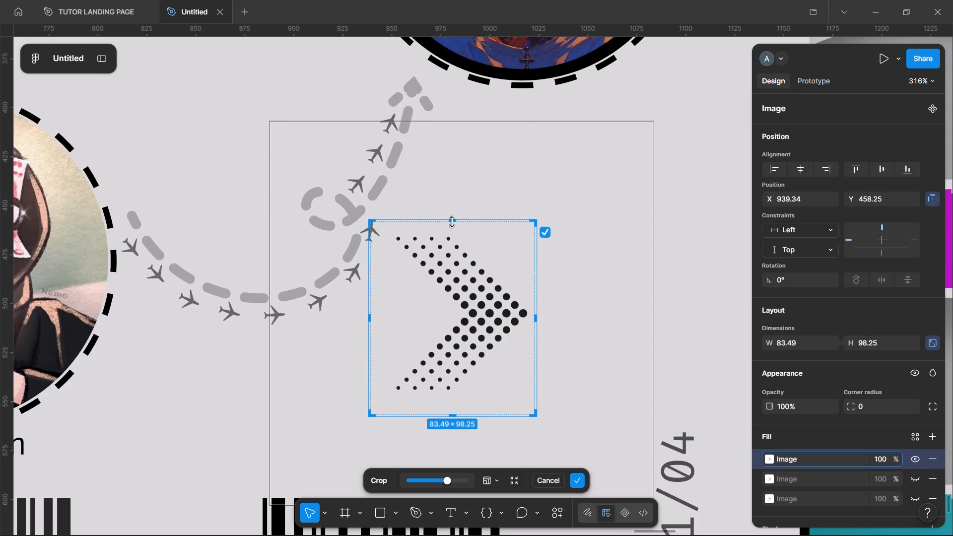
pyautogui.moveTo(452, 222); pyautogui.dragTo(463, 234)
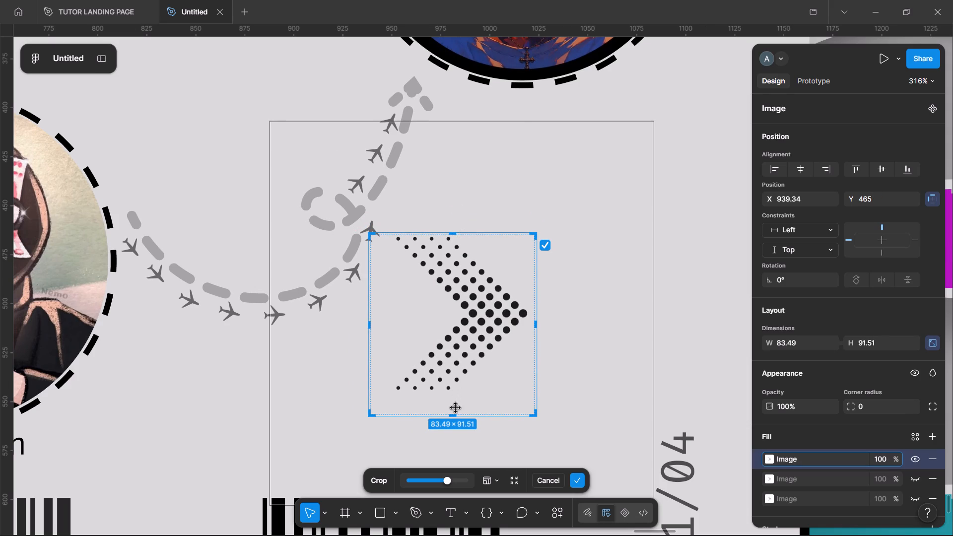
pyautogui.moveTo(454, 412); pyautogui.dragTo(467, 390)
pyautogui.moveTo(535, 314); pyautogui.dragTo(529, 316)
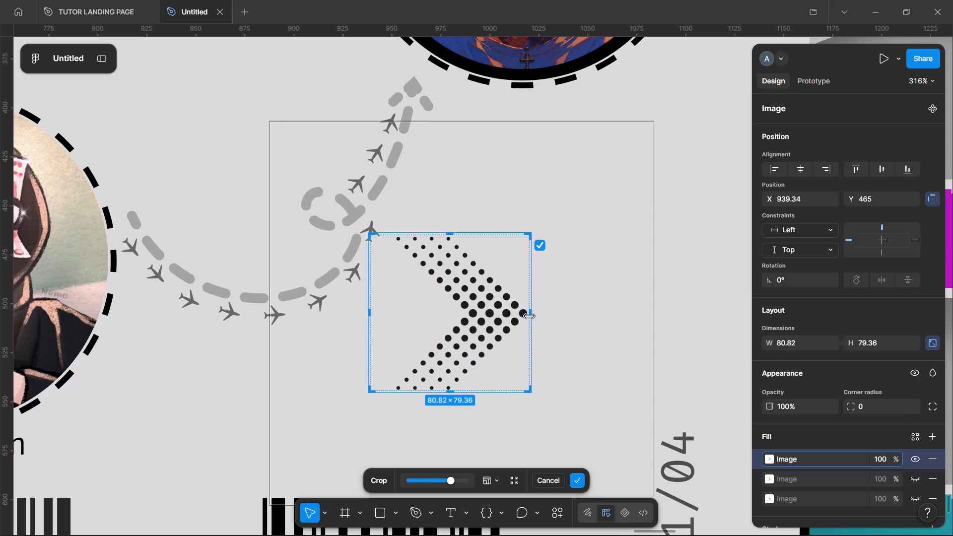
pyautogui.moveTo(529, 316); pyautogui.dragTo(529, 316)
pyautogui.moveTo(371, 316); pyautogui.dragTo(391, 310)
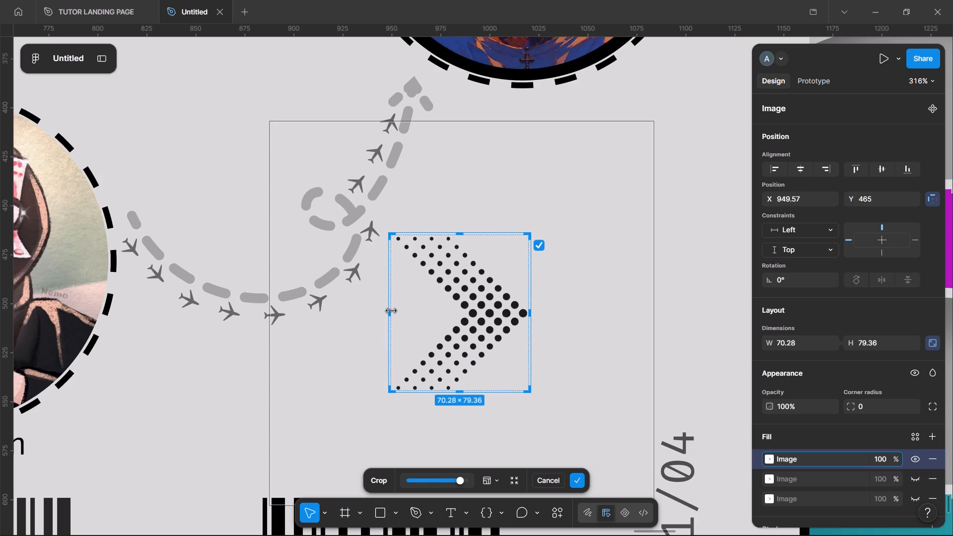
pyautogui.moveTo(391, 310); pyautogui.dragTo(394, 310)
pyautogui.press('Return')
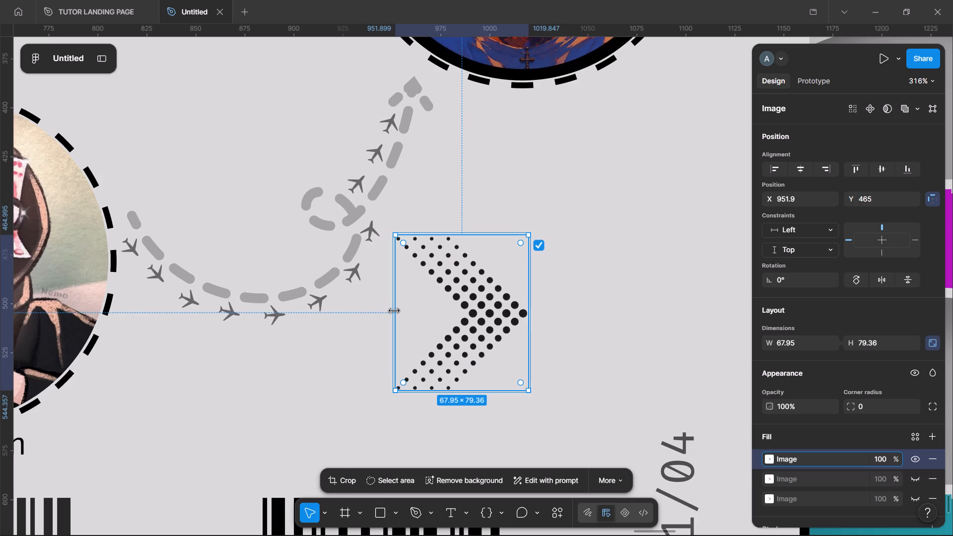
# Move the halftone arrow to the first dashed path, near the blue portrait, and scale it down to about 4 × 5.
pyautogui.hscroll(1, 502, 318)
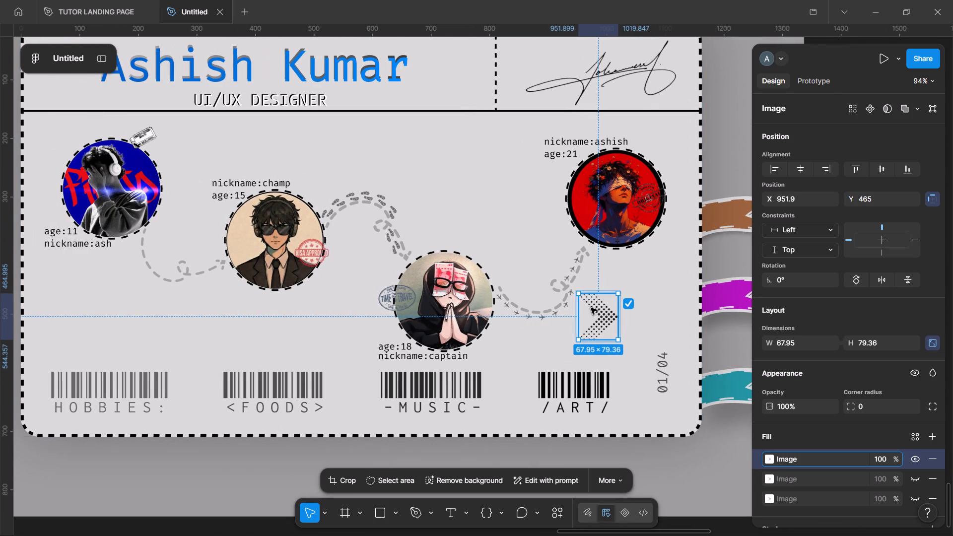
pyautogui.moveTo(591, 308); pyautogui.dragTo(162, 283)
pyautogui.hscroll(1, 162, 283)
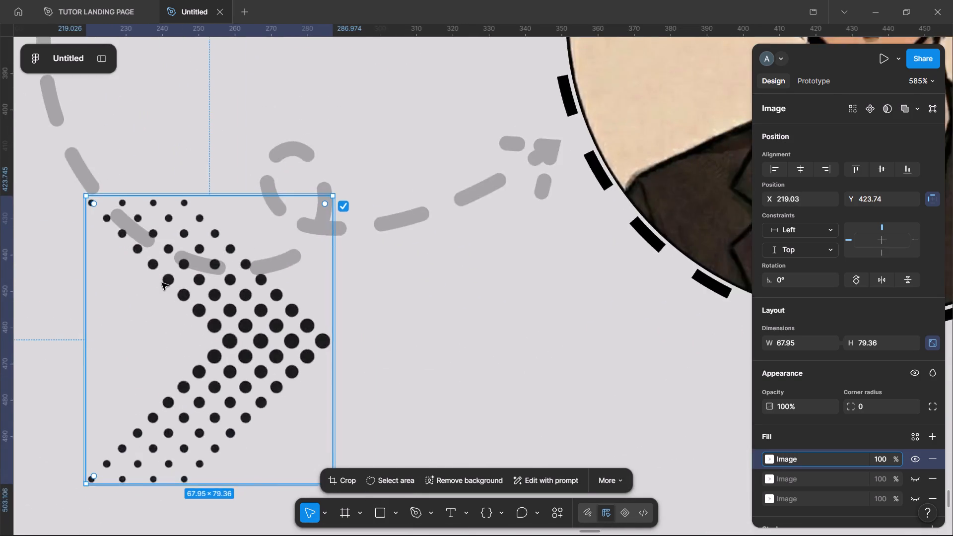
pyautogui.hscroll(1, 162, 283)
pyautogui.scroll(-1, 431, 259)
pyautogui.moveTo(429, 392); pyautogui.dragTo(336, 269)
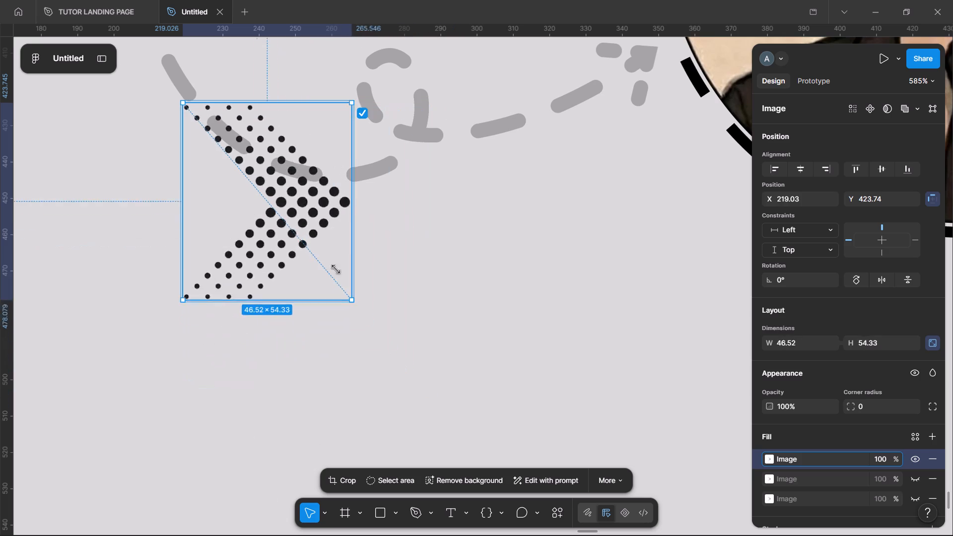
pyautogui.moveTo(336, 269); pyautogui.dragTo(234, 143)
pyautogui.scroll(1, 234, 143)
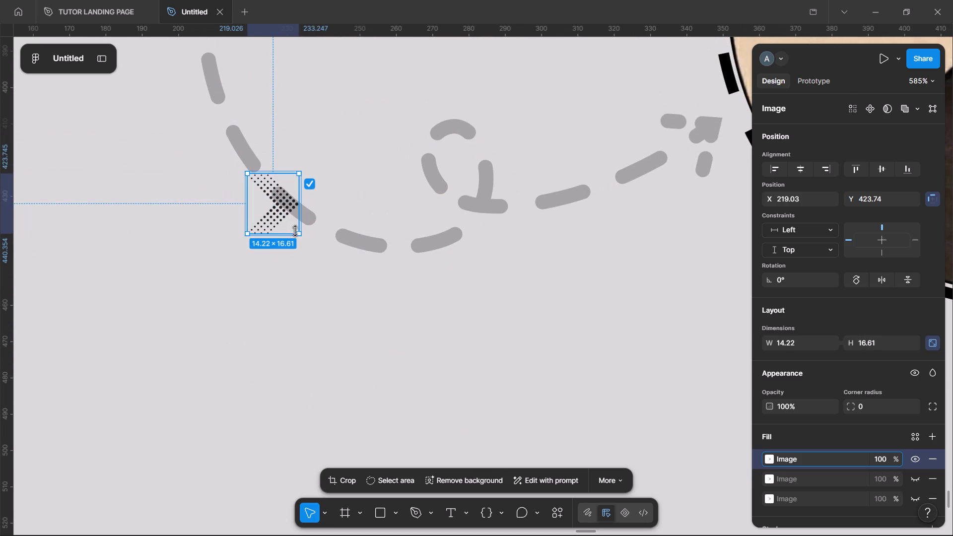
pyautogui.moveTo(298, 236); pyautogui.dragTo(259, 191)
pyautogui.scroll(1, 259, 191)
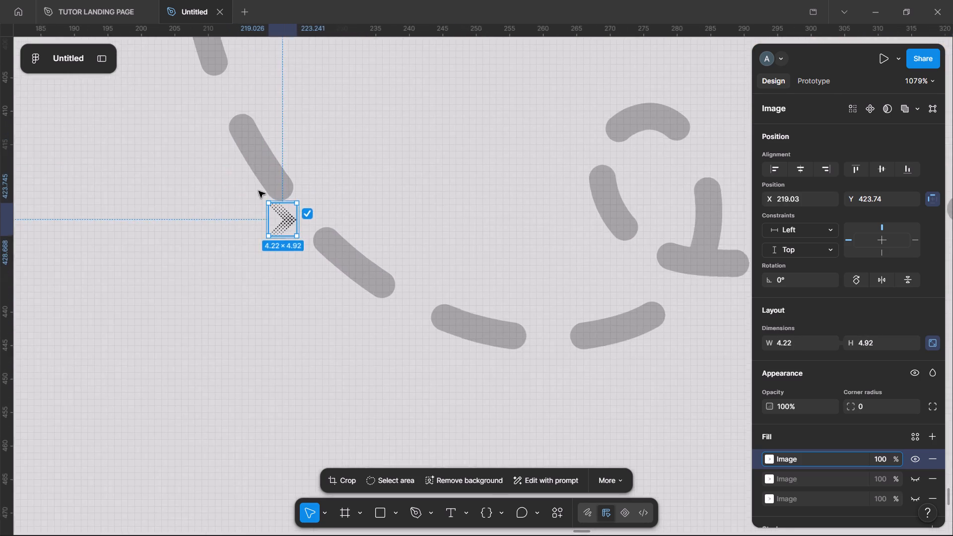
# Move the small arrow up beside the start of the first dashed path, to about X 195, Y 373.
pyautogui.scroll(1, 259, 191)
pyautogui.moveTo(302, 240); pyautogui.dragTo(205, 113)
pyautogui.hscroll(2, 205, 113)
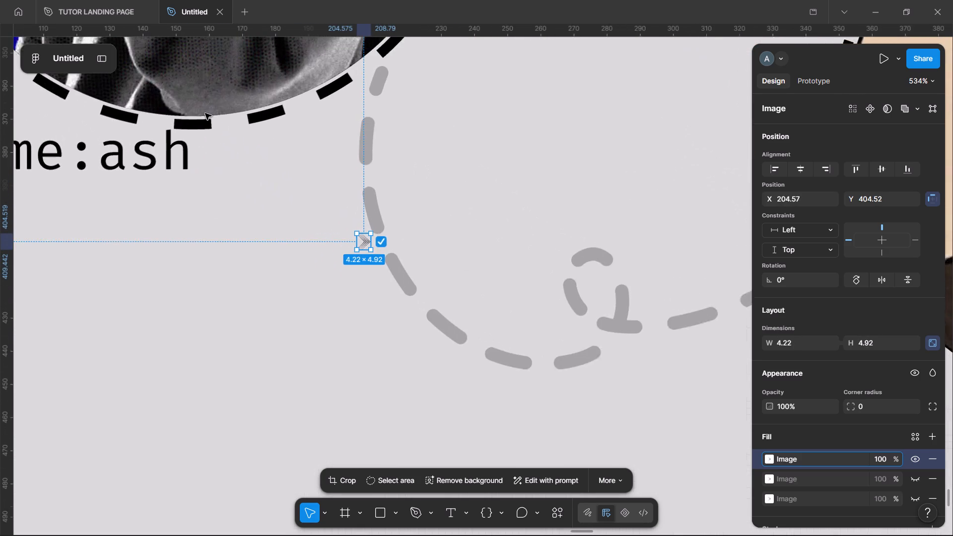
pyautogui.hscroll(-3, 205, 113)
pyautogui.hscroll(2, 205, 113)
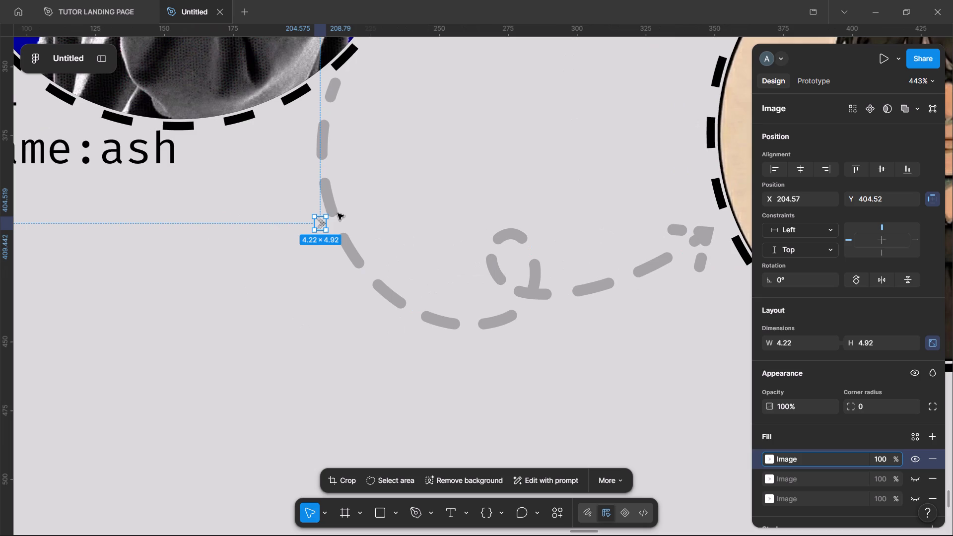
pyautogui.moveTo(318, 221); pyautogui.dragTo(291, 133)
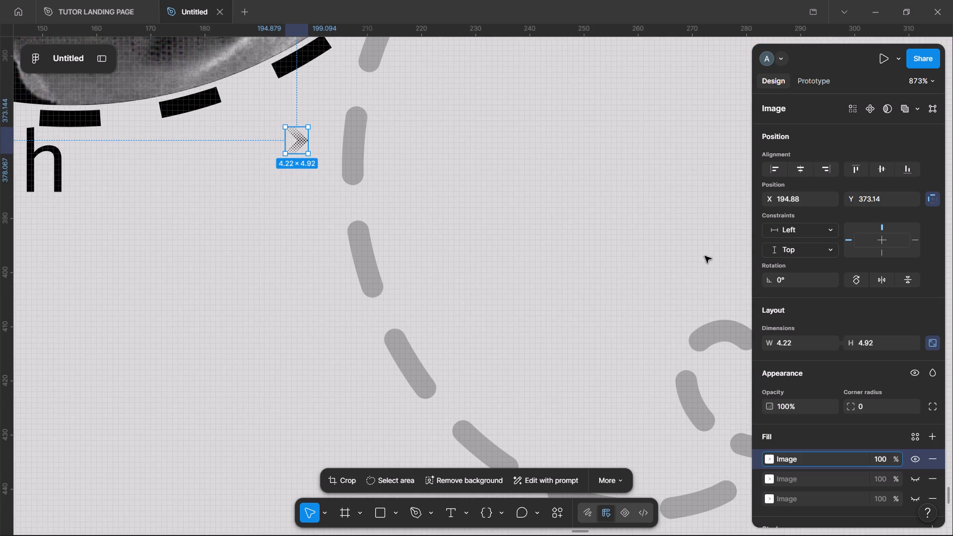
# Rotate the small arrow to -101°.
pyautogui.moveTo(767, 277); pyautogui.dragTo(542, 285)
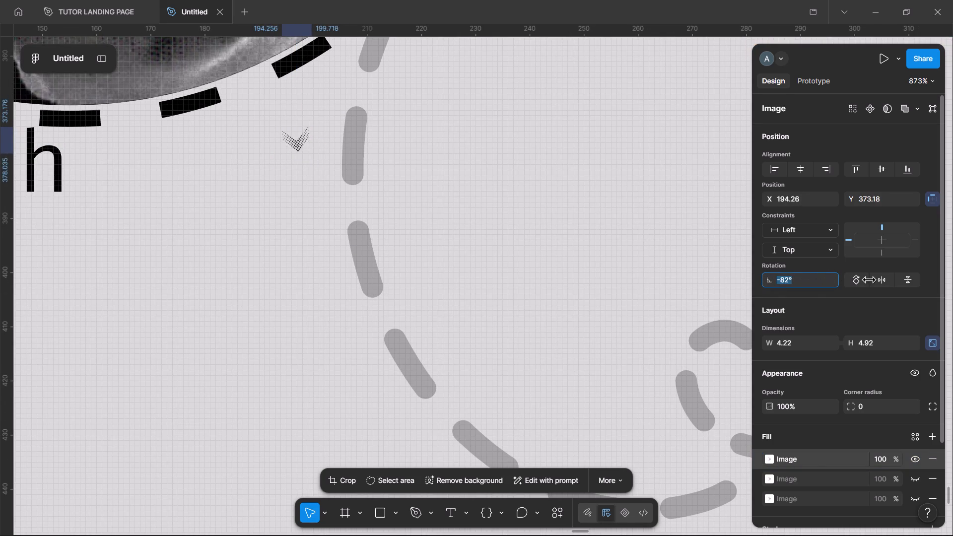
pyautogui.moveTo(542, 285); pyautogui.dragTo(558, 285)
# Compare the arrow with the footprints and planes on the other paths, and set its width to 12 with proportions locked.
pyautogui.hscroll(-1, 435, 191)
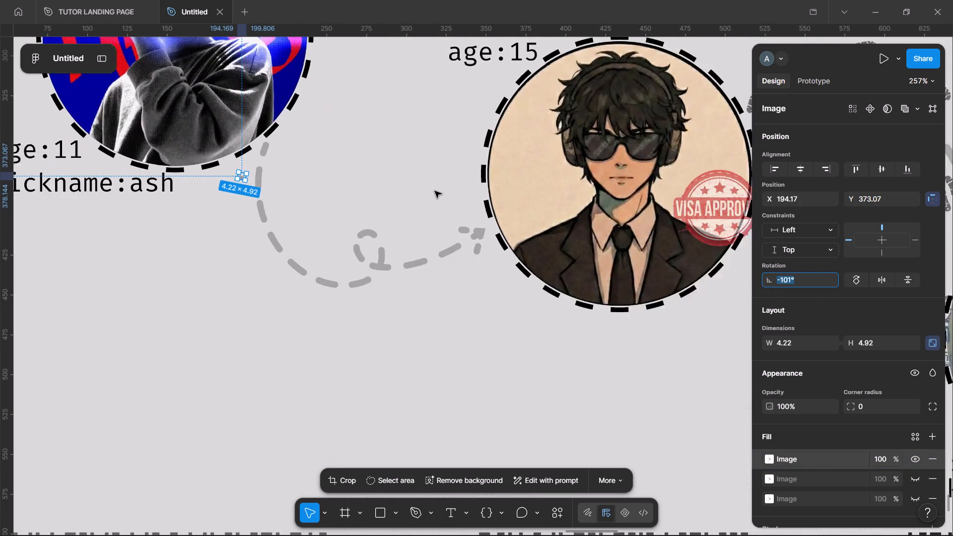
pyautogui.hscroll(-4, 435, 191)
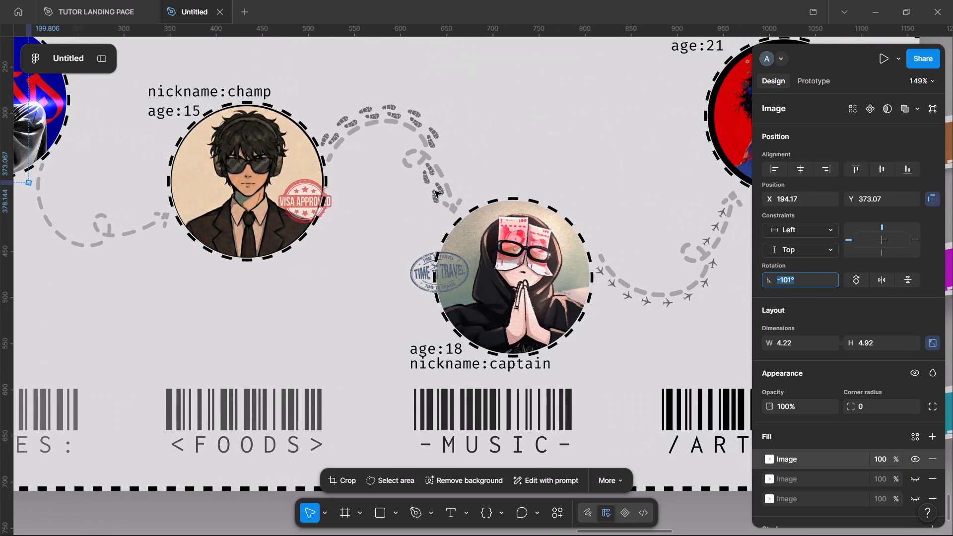
pyautogui.hscroll(4, 435, 191)
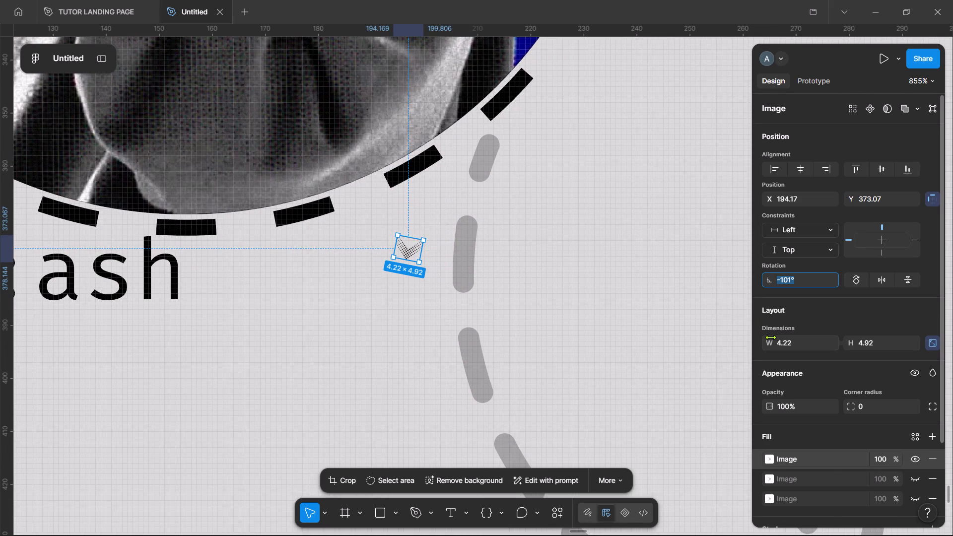
pyautogui.moveTo(767, 342); pyautogui.dragTo(779, 340)
pyautogui.click(785, 343)
pyautogui.write('12')
pyautogui.press('Return')
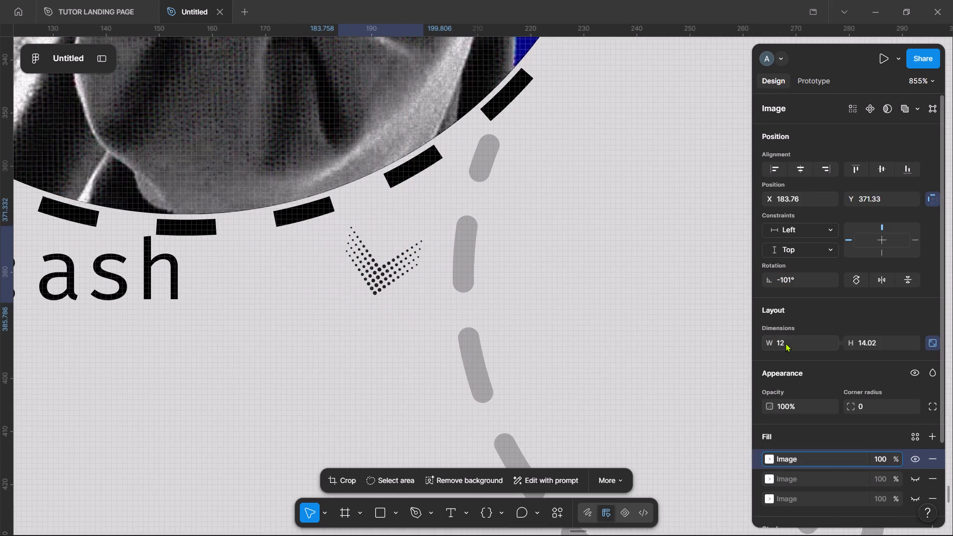
# Rotate the arrow to -90° and place it beside the path's upper dash, at about X 191, Y 367.
pyautogui.moveTo(389, 279); pyautogui.dragTo(408, 263)
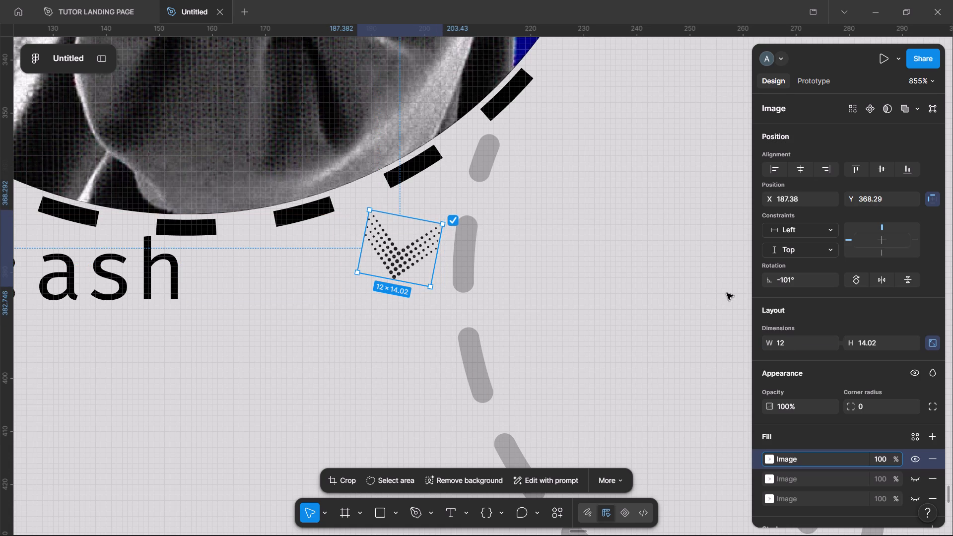
pyautogui.moveTo(766, 282); pyautogui.dragTo(749, 282)
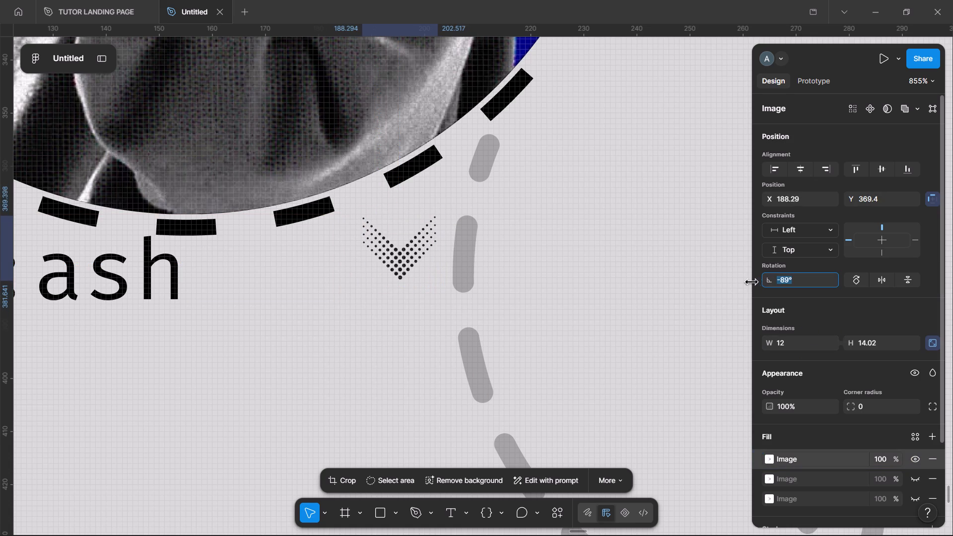
pyautogui.moveTo(749, 282); pyautogui.dragTo(748, 282)
pyautogui.moveTo(408, 240); pyautogui.dragTo(415, 234)
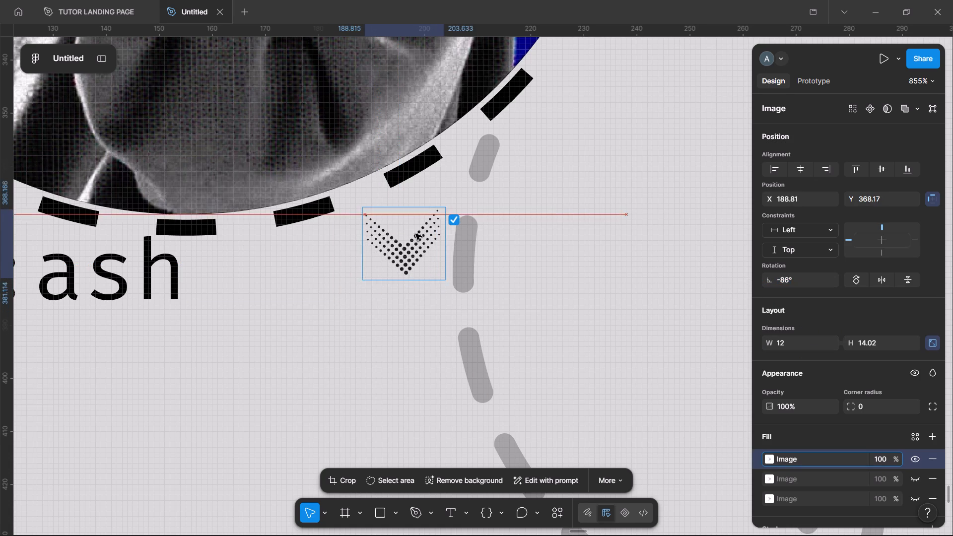
pyautogui.moveTo(415, 234); pyautogui.dragTo(420, 224)
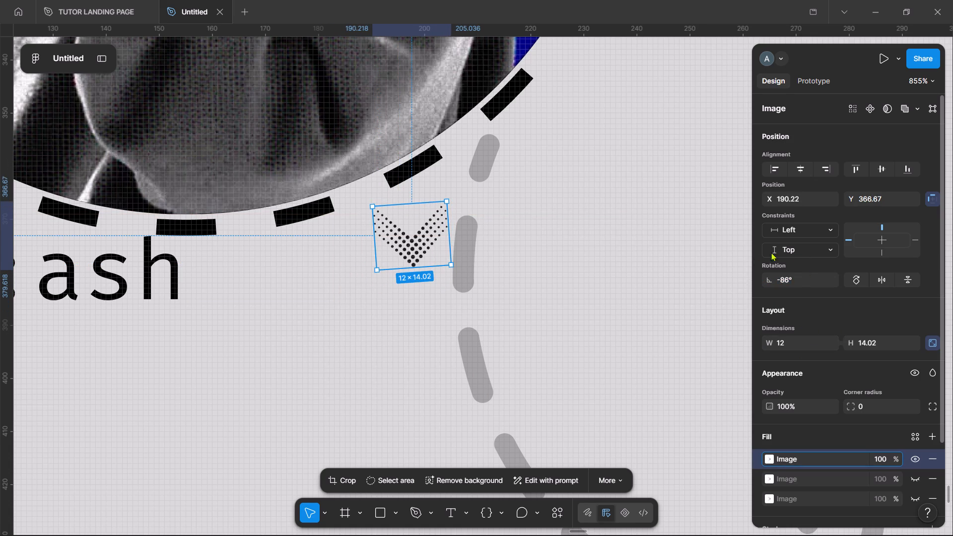
pyautogui.click(769, 287)
pyautogui.click(769, 281)
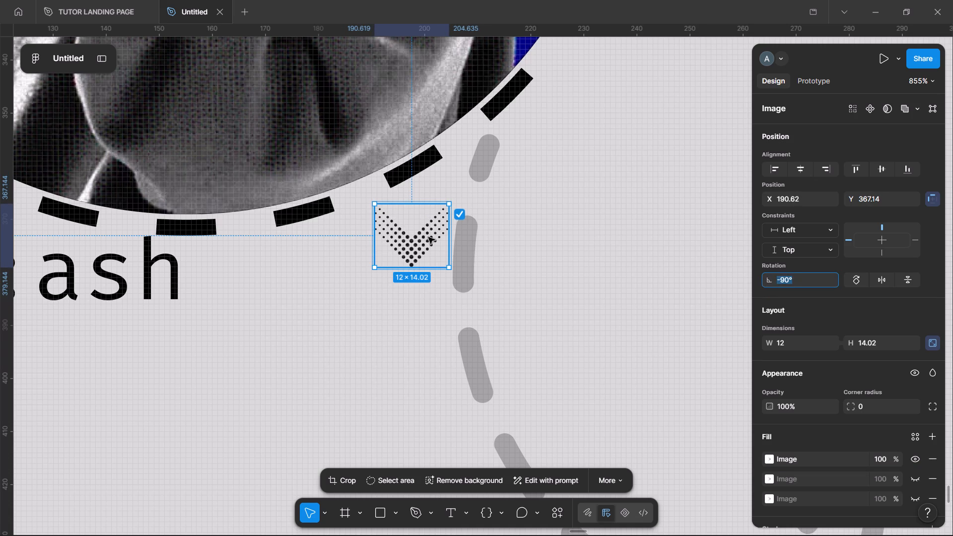
# Duplicate the arrow below the first one, rotate the copy to -78°, and place it at about X 191, Y 387.
pyautogui.keyDown('alt'); pyautogui.moveTo(428, 237); pyautogui.dragTo(426, 338); pyautogui.keyUp('alt')
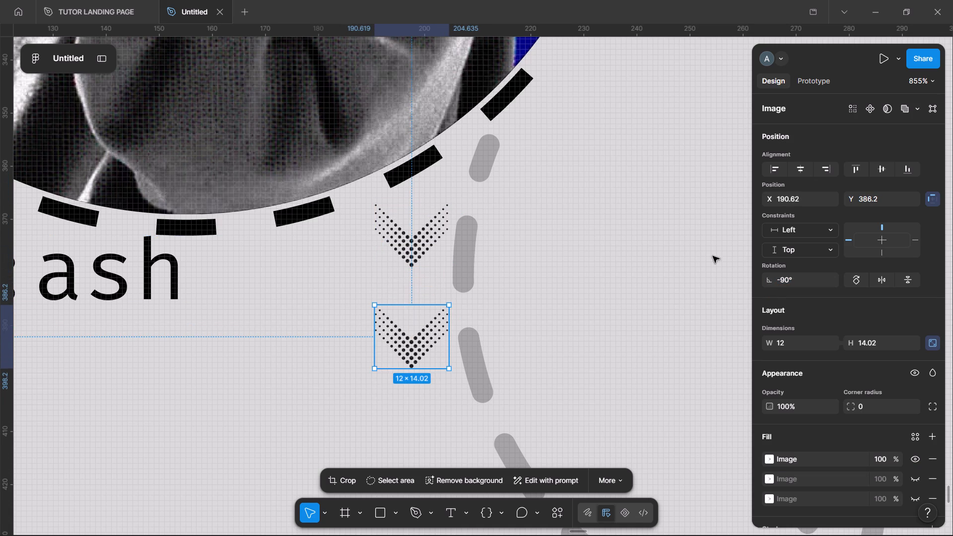
pyautogui.moveTo(762, 283); pyautogui.dragTo(752, 287)
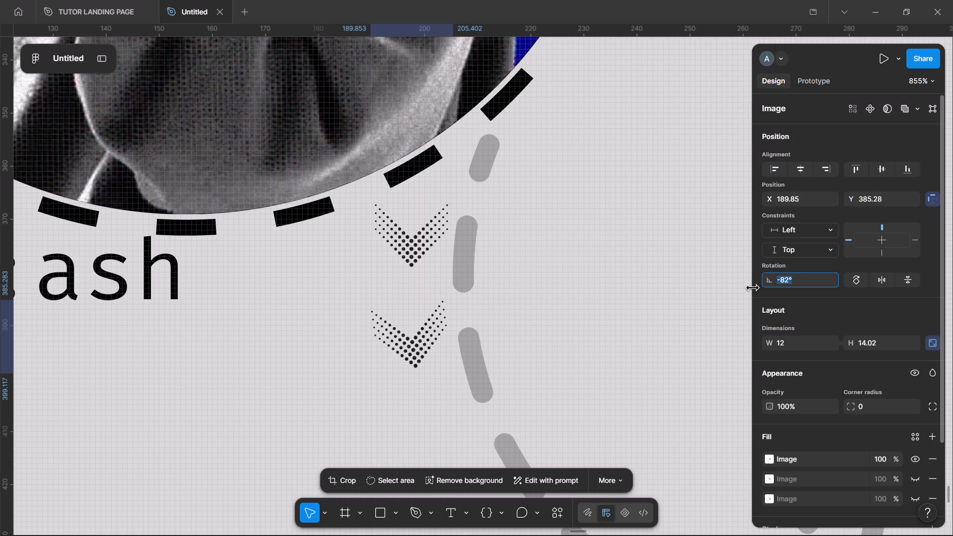
pyautogui.moveTo(752, 287); pyautogui.dragTo(751, 287)
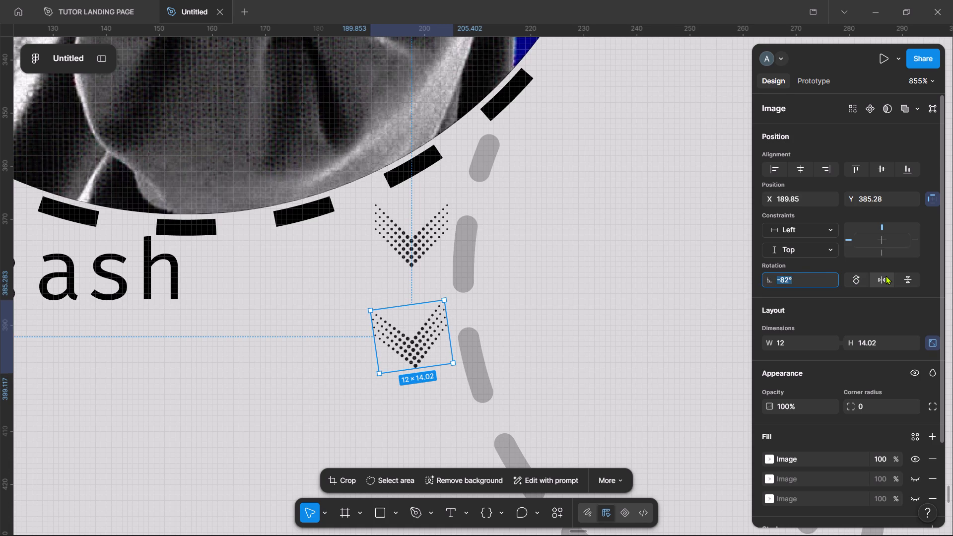
pyautogui.click(885, 275)
pyautogui.click(885, 276)
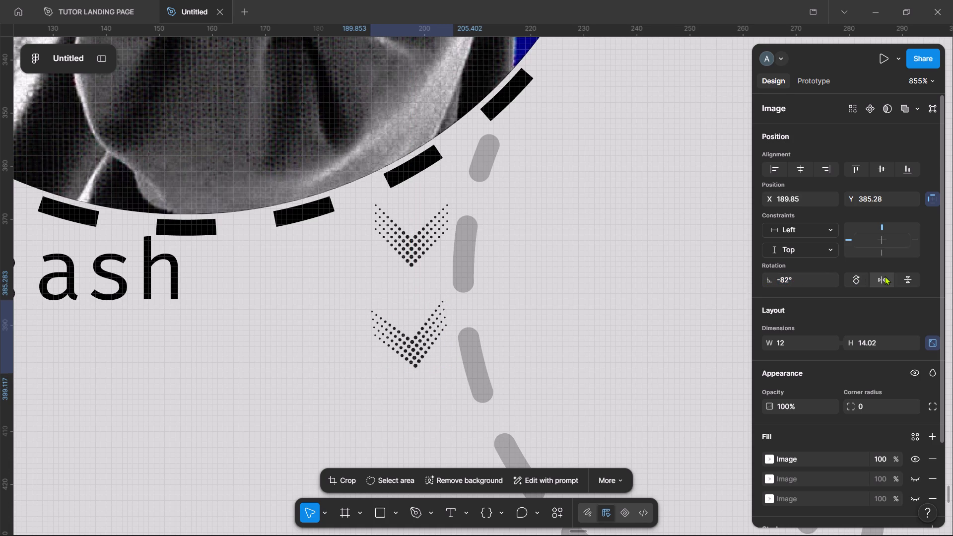
pyautogui.moveTo(770, 282); pyautogui.dragTo(781, 280)
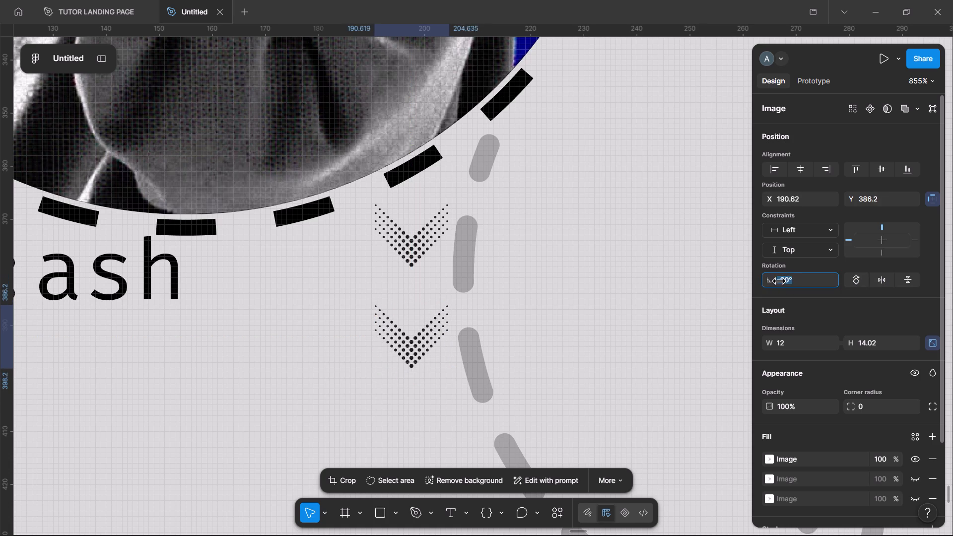
pyautogui.moveTo(781, 280); pyautogui.dragTo(764, 287)
pyautogui.scroll(-1, 461, 331)
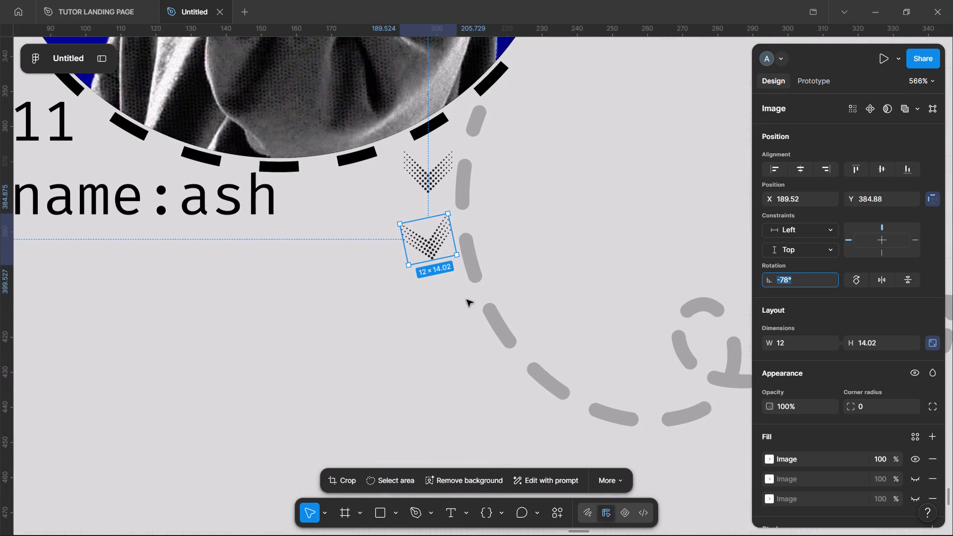
pyautogui.moveTo(441, 245); pyautogui.dragTo(445, 254)
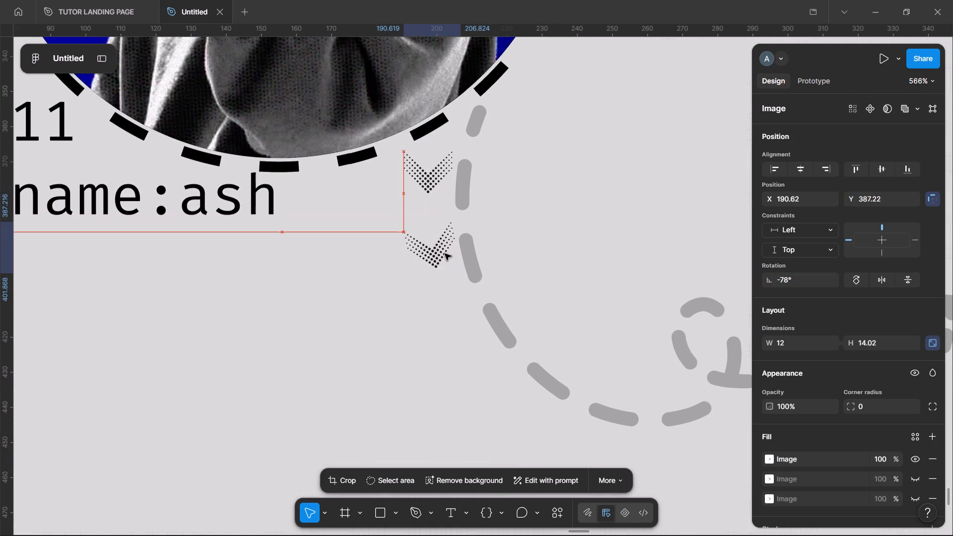
pyautogui.moveTo(445, 254); pyautogui.dragTo(445, 254)
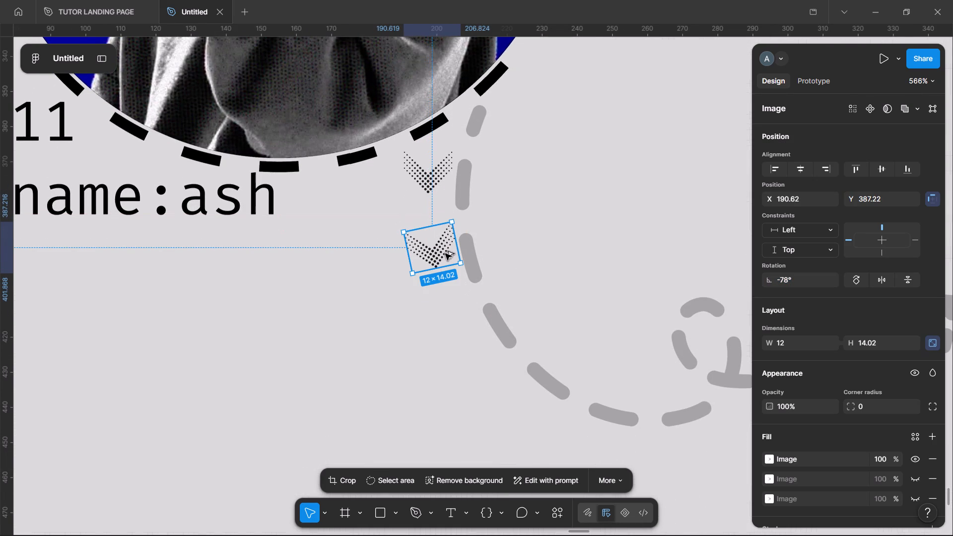
# Duplicate the second arrow further down the path, at about X 197, Y 407, and rotate the copy to -70°.
pyautogui.keyDown('alt'); pyautogui.moveTo(445, 254); pyautogui.dragTo(470, 327); pyautogui.keyUp('alt')
pyautogui.moveTo(768, 285); pyautogui.dragTo(760, 286)
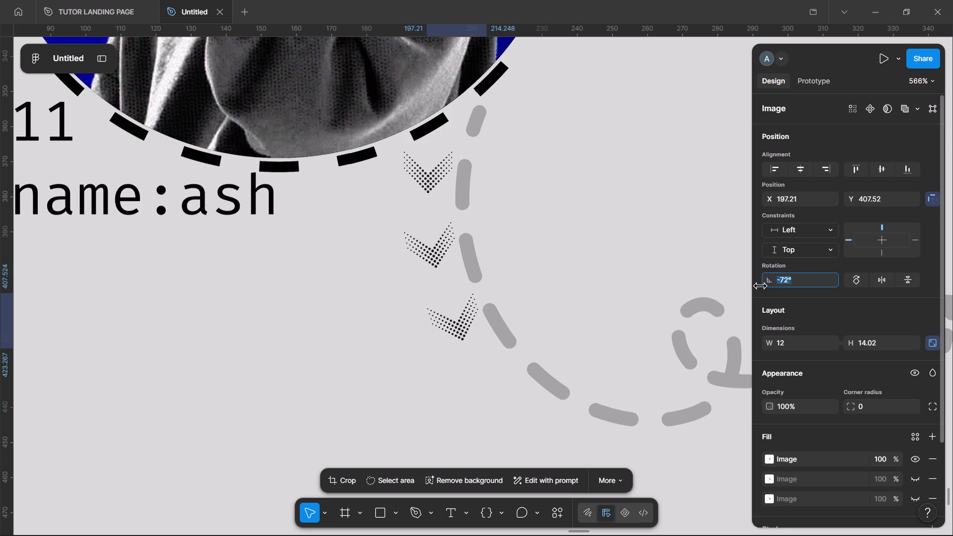
pyautogui.moveTo(760, 286); pyautogui.dragTo(758, 287)
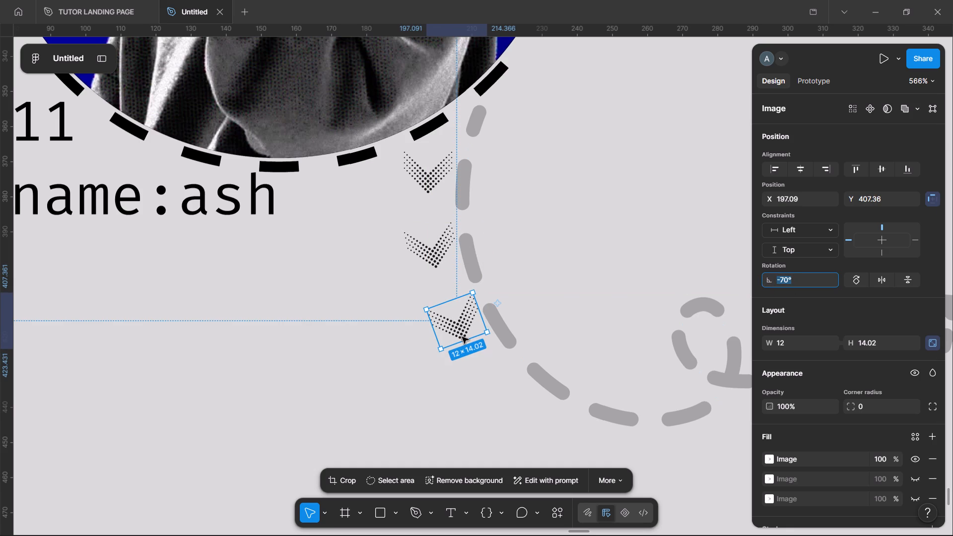
# Duplicate the third arrow further along the curve, rotate the copy to -62°, and place it at about X 210, Y 425.
pyautogui.keyDown('alt'); pyautogui.moveTo(458, 337); pyautogui.dragTo(499, 390); pyautogui.keyUp('alt')
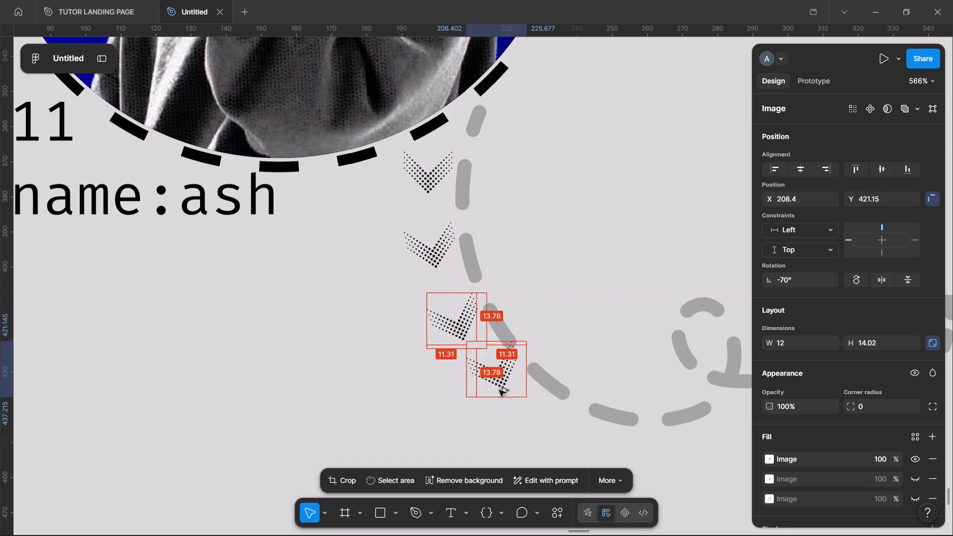
pyautogui.keyDown('alt'); pyautogui.moveTo(499, 390); pyautogui.dragTo(515, 368); pyautogui.keyUp('alt')
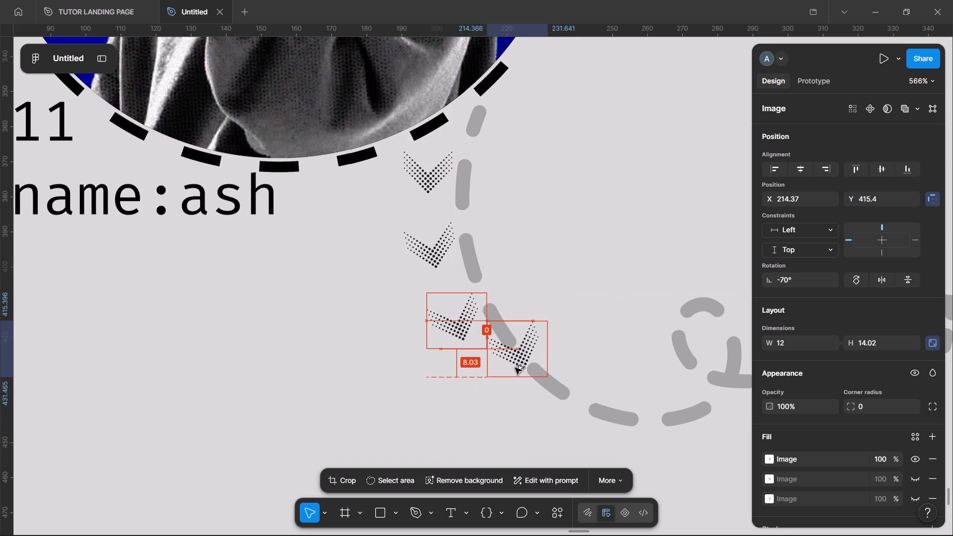
pyautogui.keyDown('alt'); pyautogui.moveTo(515, 368); pyautogui.dragTo(513, 371); pyautogui.keyUp('alt')
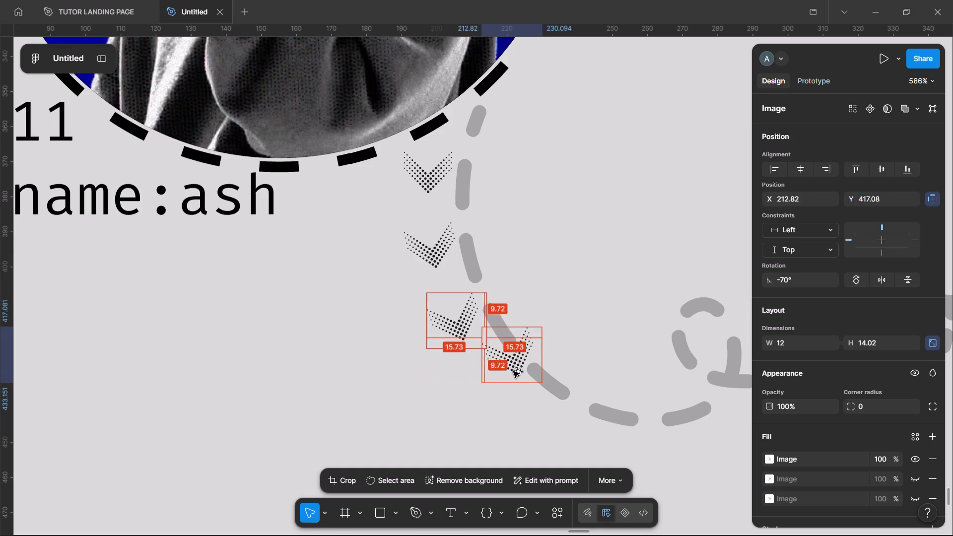
pyautogui.keyDown('alt'); pyautogui.moveTo(513, 371); pyautogui.dragTo(501, 403); pyautogui.keyUp('alt')
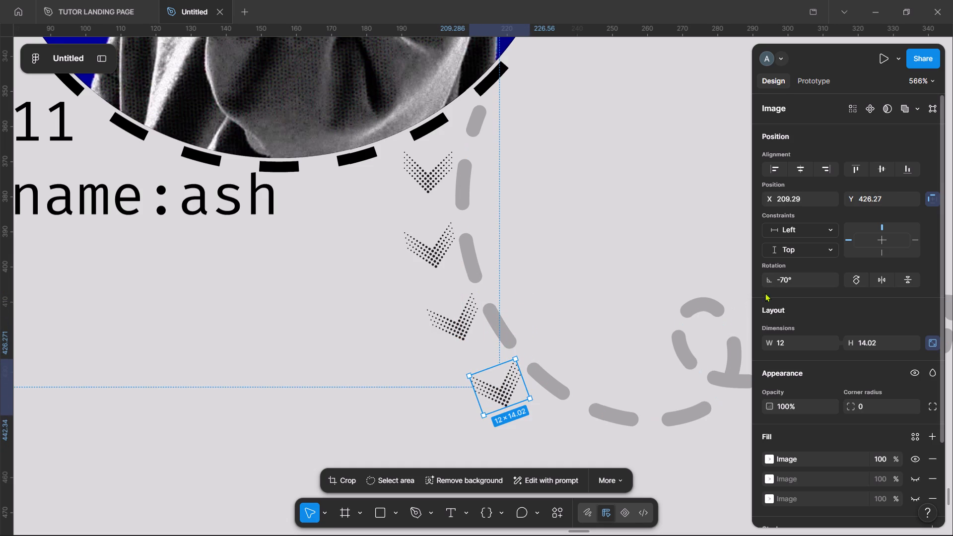
pyautogui.moveTo(767, 281); pyautogui.dragTo(757, 287)
pyautogui.moveTo(488, 385); pyautogui.dragTo(498, 385)
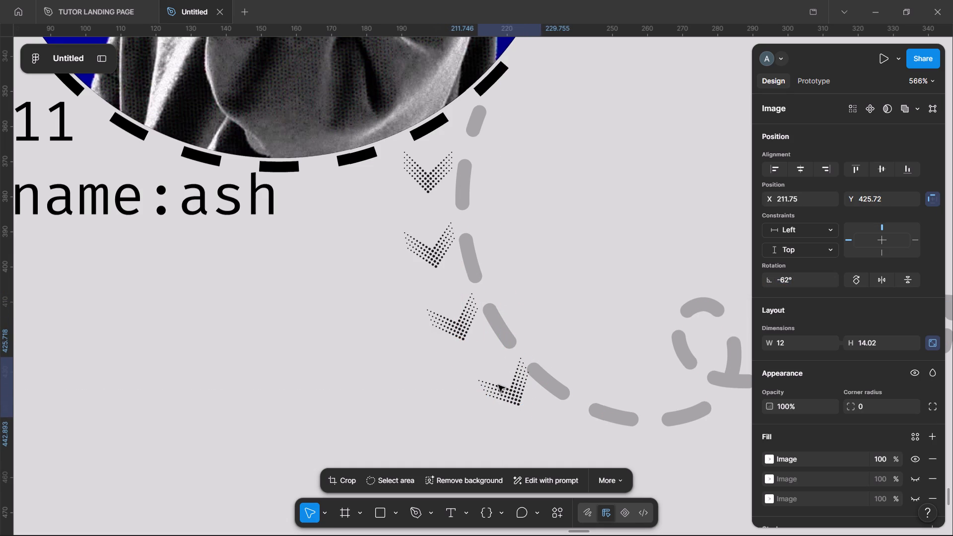
pyautogui.moveTo(498, 385); pyautogui.dragTo(492, 384)
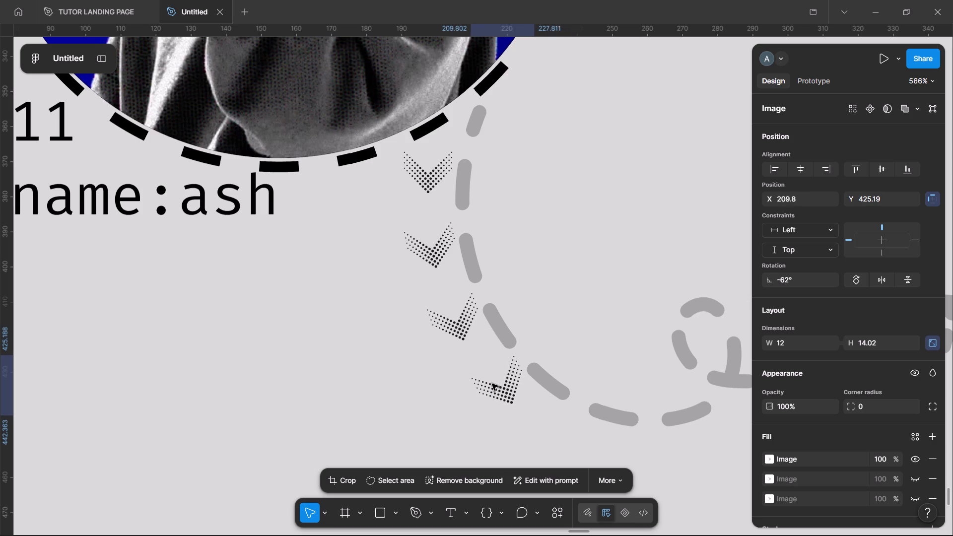
pyautogui.moveTo(492, 384); pyautogui.dragTo(493, 384)
pyautogui.hscroll(-1, 493, 384)
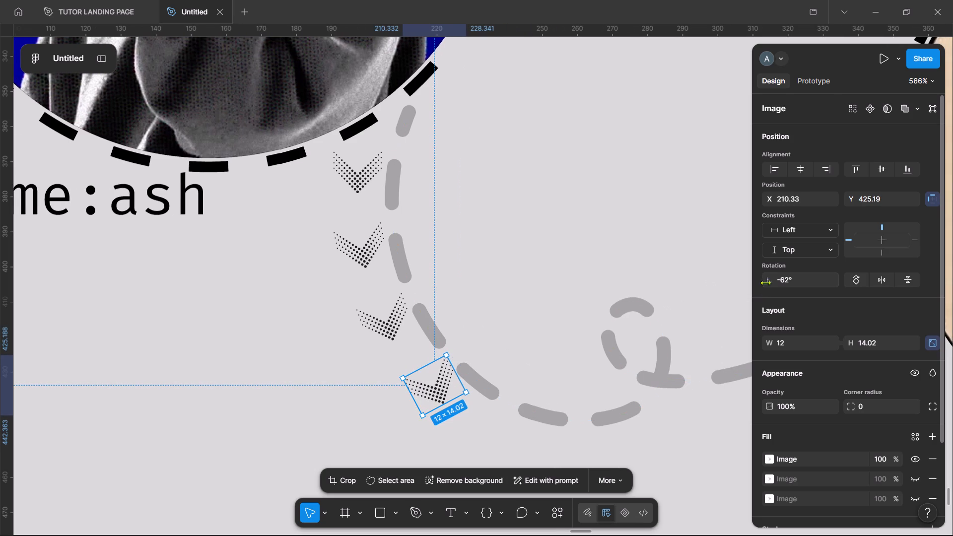
# Rotate the fourth arrow along the first dashed path to -55°.
pyautogui.moveTo(768, 280); pyautogui.dragTo(768, 280)
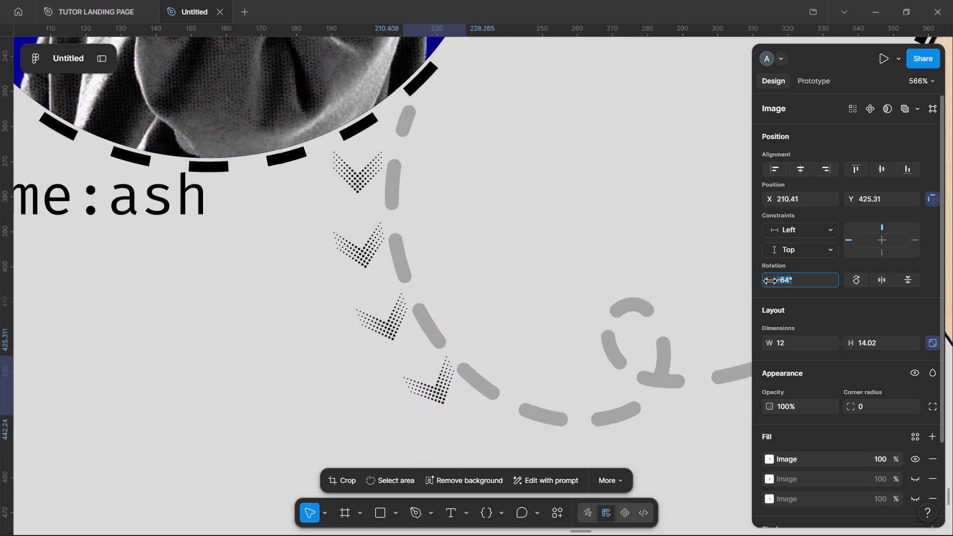
pyautogui.moveTo(768, 280); pyautogui.dragTo(758, 283)
pyautogui.click(444, 387)
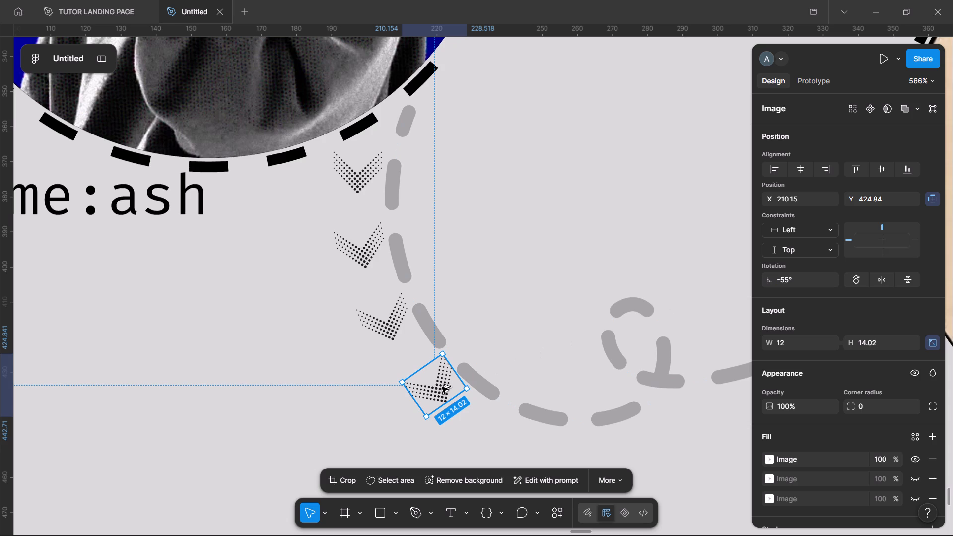
# Duplicate the fourth arrow further along the curve, rotate the copy to -35°, and place it at about X 230, Y 439.
pyautogui.keyDown('alt'); pyautogui.moveTo(442, 387); pyautogui.dragTo(502, 430); pyautogui.keyUp('alt')
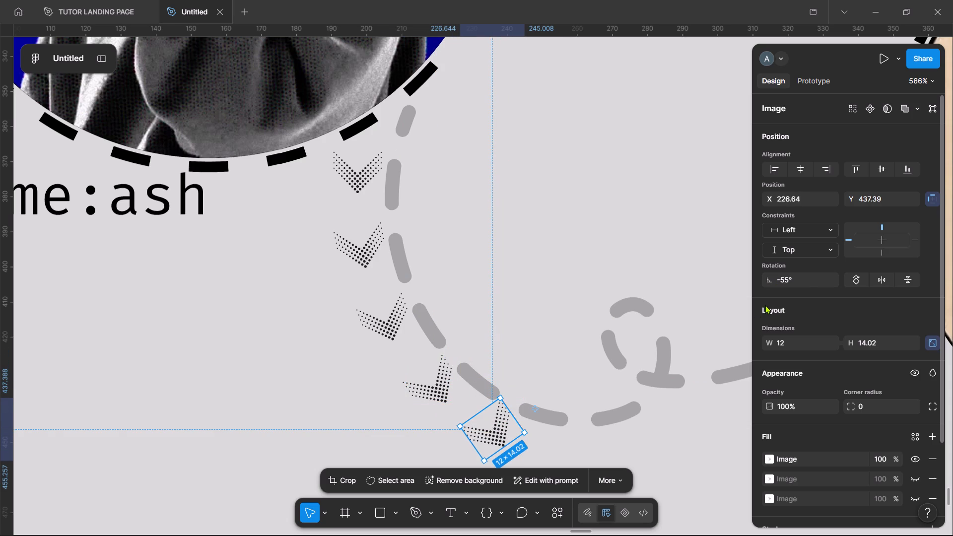
pyautogui.moveTo(770, 277); pyautogui.dragTo(757, 286)
pyautogui.moveTo(494, 435); pyautogui.dragTo(498, 436)
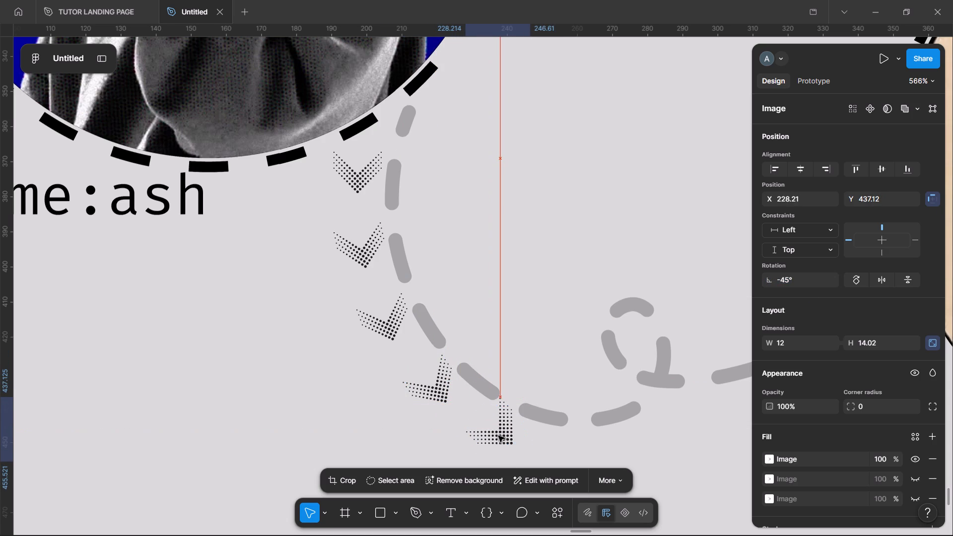
pyautogui.moveTo(498, 436); pyautogui.dragTo(504, 437)
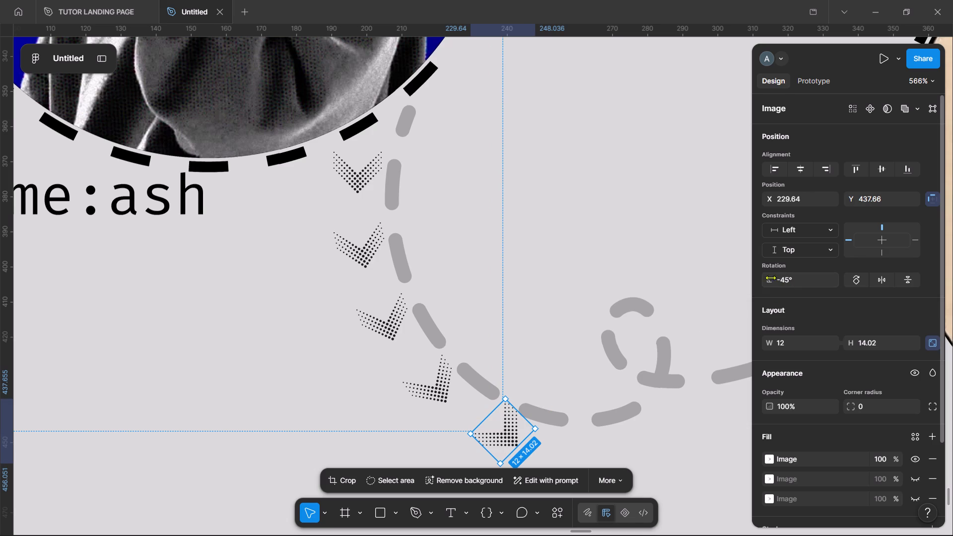
pyautogui.moveTo(770, 277); pyautogui.dragTo(757, 280)
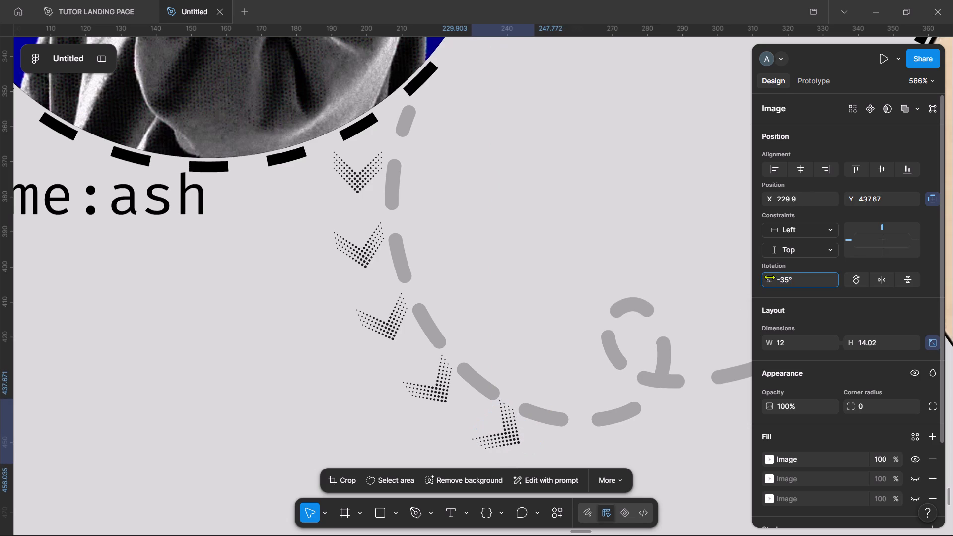
pyautogui.click(508, 437)
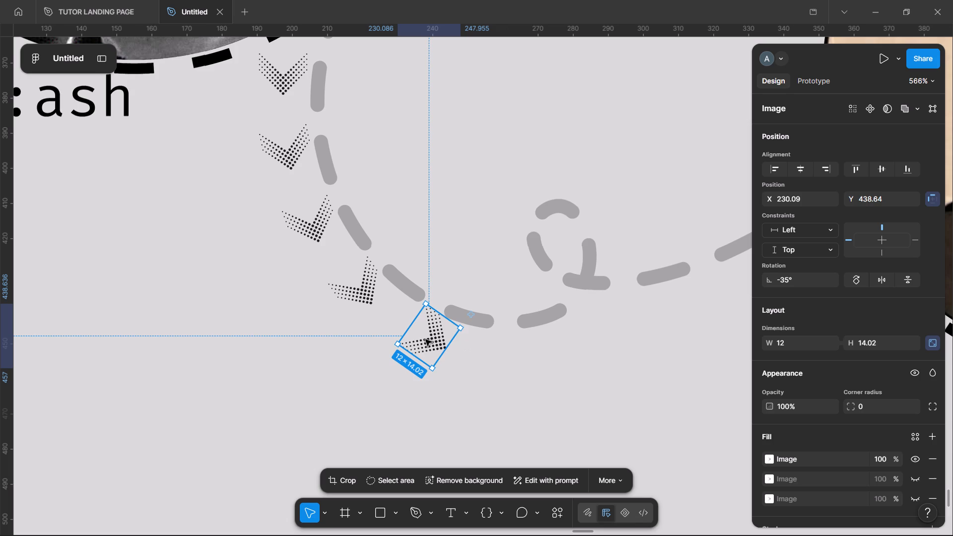
# Duplicate the fifth arrow below the curve's lowest stretch, rotate the copy to -8°, and place it at about X 256, Y 445.
pyautogui.keyDown('alt'); pyautogui.moveTo(425, 339); pyautogui.dragTo(499, 355); pyautogui.keyUp('alt')
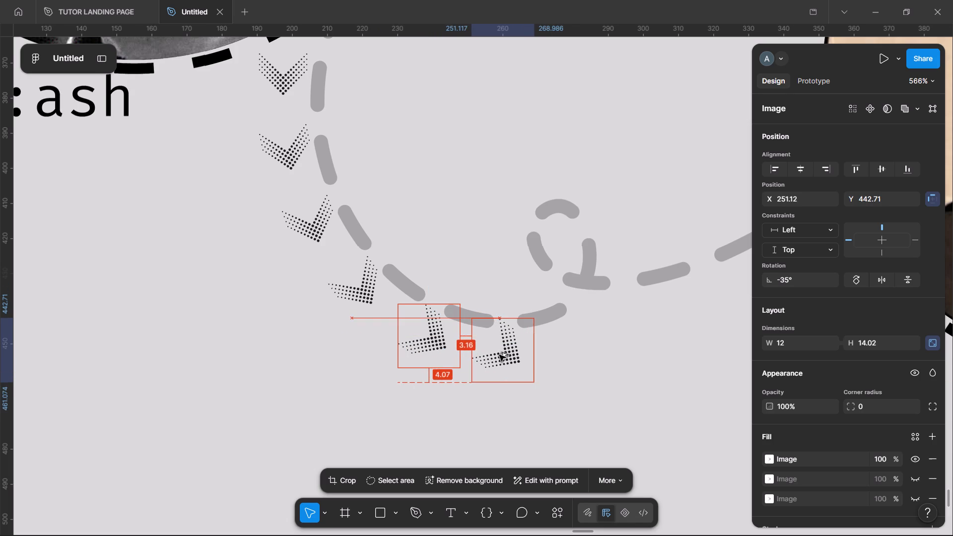
pyautogui.keyDown('alt'); pyautogui.moveTo(499, 355); pyautogui.dragTo(499, 356); pyautogui.keyUp('alt')
pyautogui.moveTo(768, 279); pyautogui.dragTo(777, 278)
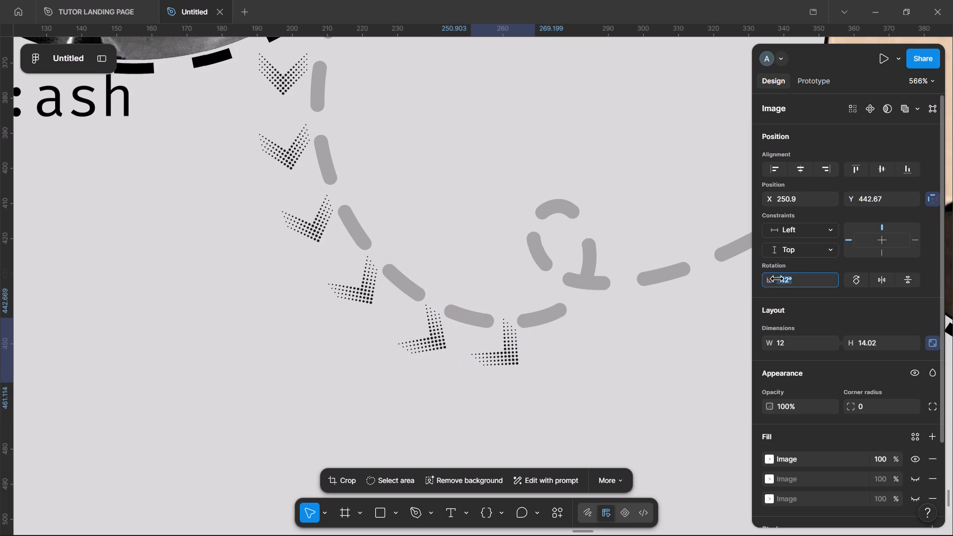
pyautogui.moveTo(777, 278); pyautogui.dragTo(742, 290)
pyautogui.moveTo(507, 351); pyautogui.dragTo(516, 357)
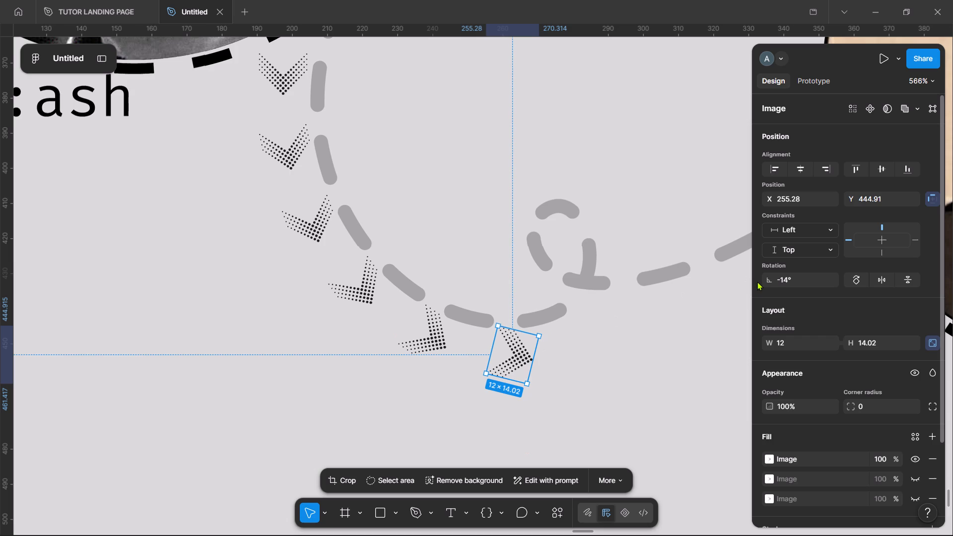
pyautogui.click(766, 279)
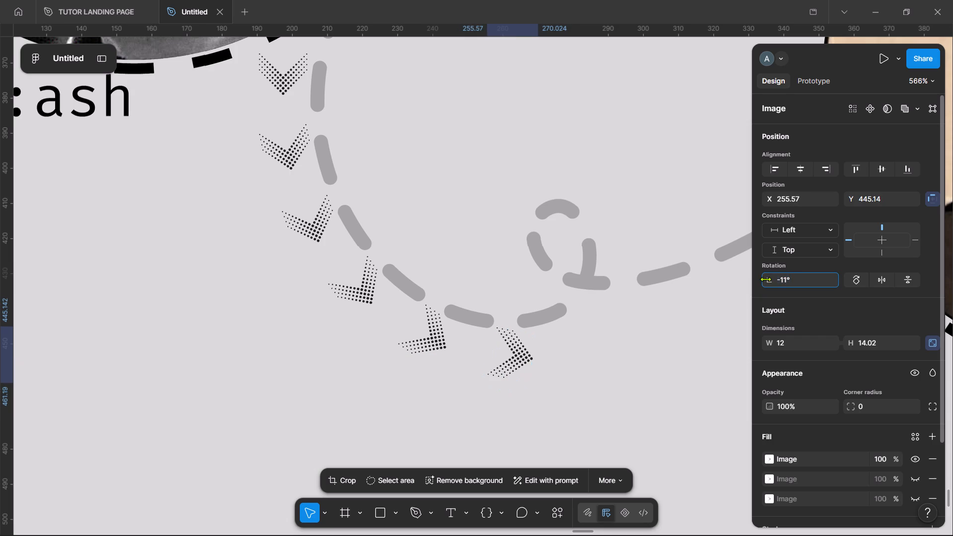
pyautogui.click(514, 351)
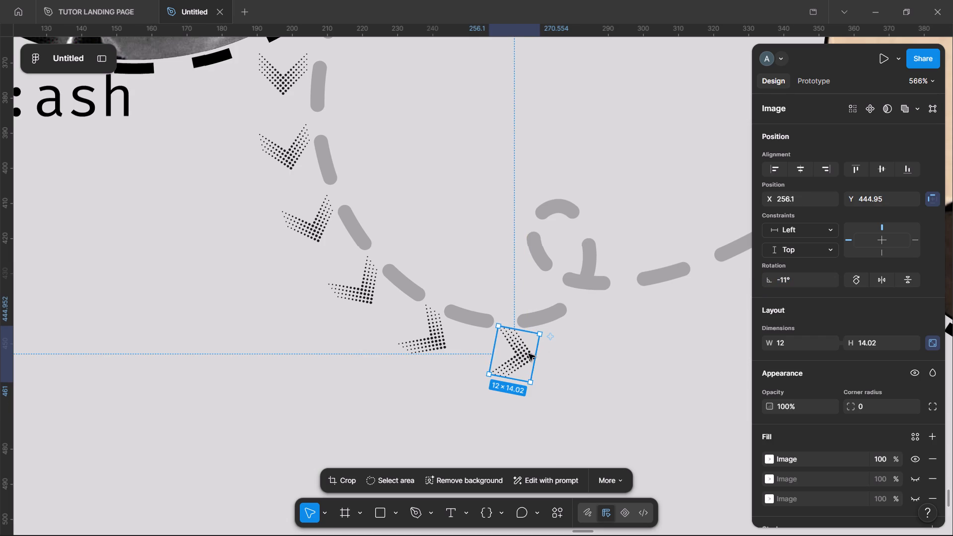
pyautogui.click(771, 284)
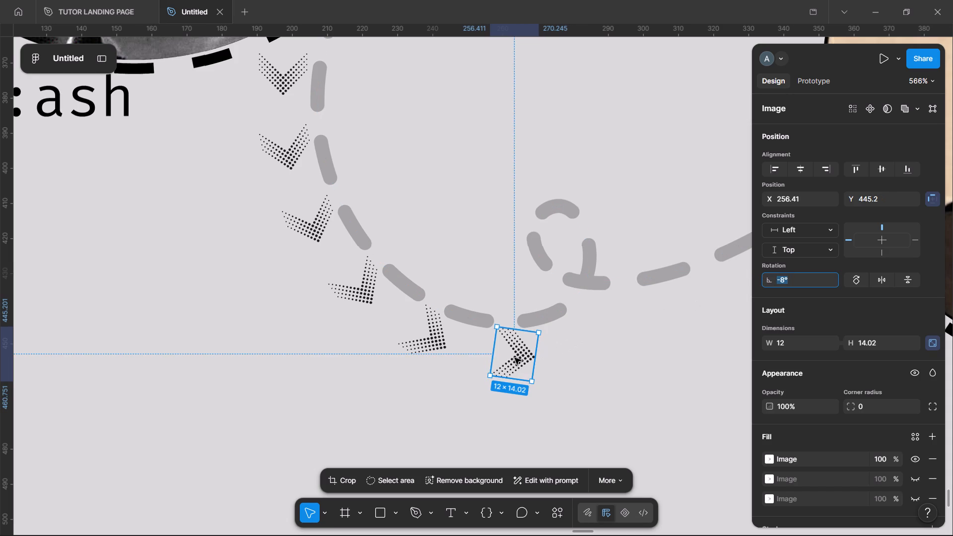
# Duplicate the sixth arrow below the path's loop, rotate the copy to 26°, and place it at about X 279, Y 435.
pyautogui.keyDown('alt'); pyautogui.moveTo(515, 358); pyautogui.dragTo(592, 331); pyautogui.keyUp('alt')
pyautogui.moveTo(769, 285); pyautogui.dragTo(741, 301)
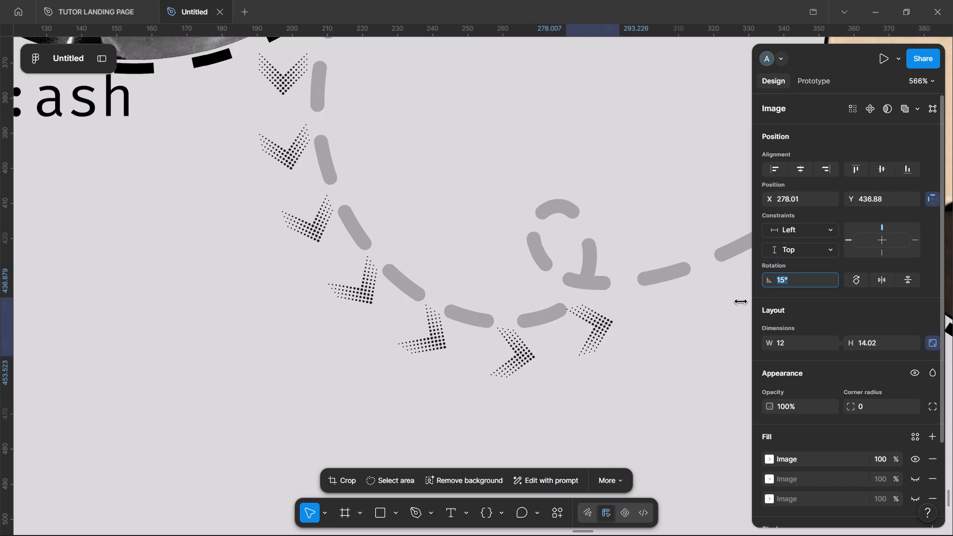
pyautogui.moveTo(741, 301); pyautogui.dragTo(737, 302)
pyautogui.moveTo(591, 337); pyautogui.dragTo(601, 336)
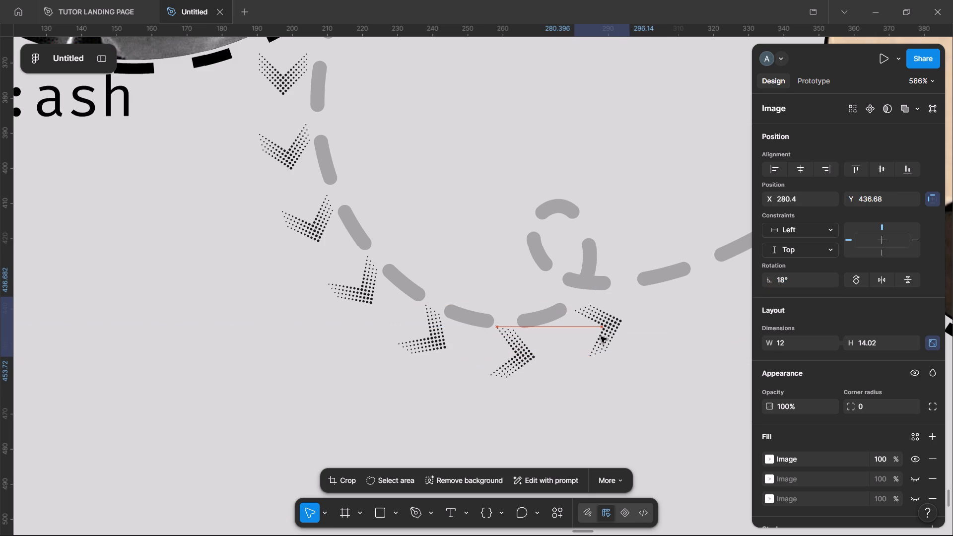
pyautogui.moveTo(601, 336); pyautogui.dragTo(599, 336)
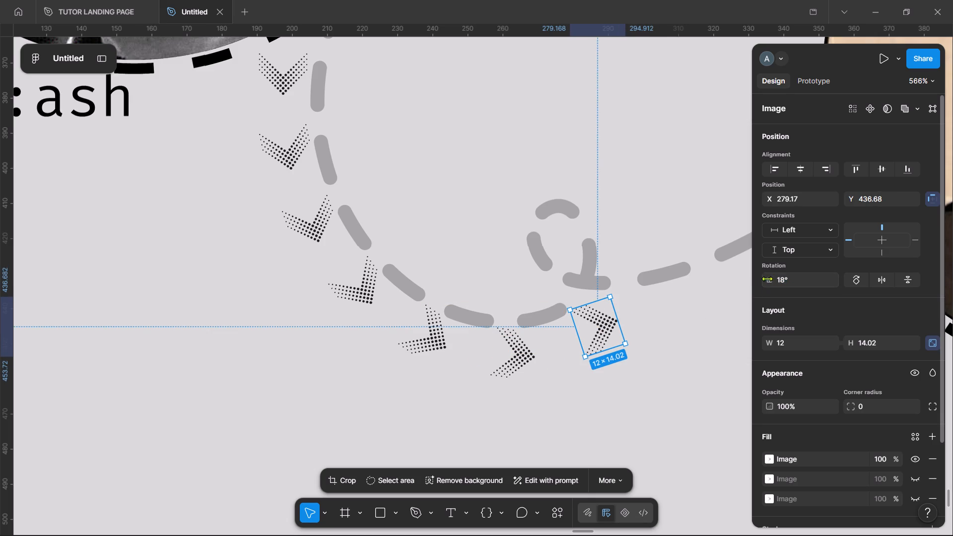
pyautogui.moveTo(767, 278); pyautogui.dragTo(757, 283)
pyautogui.moveTo(600, 338); pyautogui.dragTo(600, 333)
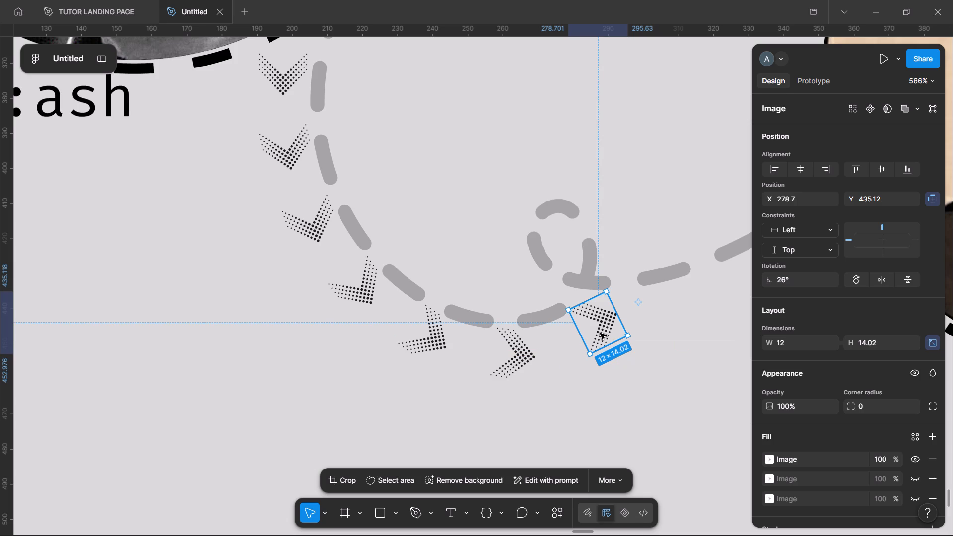
# Duplicate the seventh arrow just past the path's loop, place it at about X 293, Y 416, and rotate the copy to 1°.
pyautogui.keyDown('alt'); pyautogui.moveTo(600, 333); pyautogui.dragTo(623, 251); pyautogui.keyUp('alt')
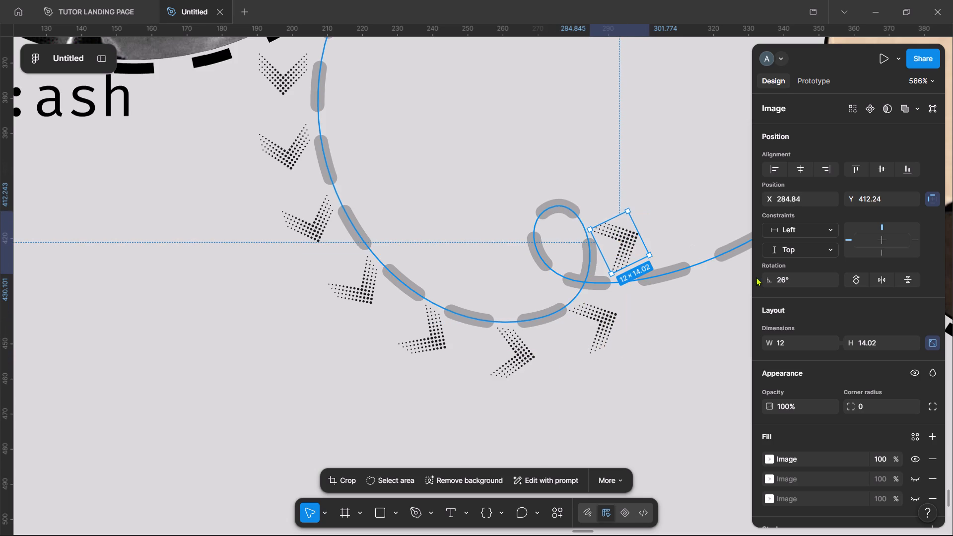
pyautogui.moveTo(766, 283); pyautogui.dragTo(803, 276)
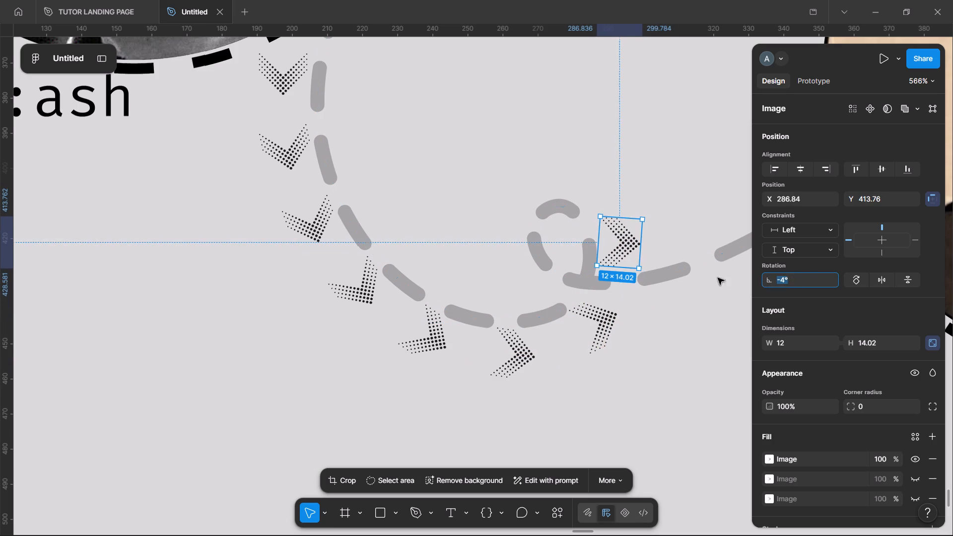
pyautogui.moveTo(618, 247); pyautogui.dragTo(640, 252)
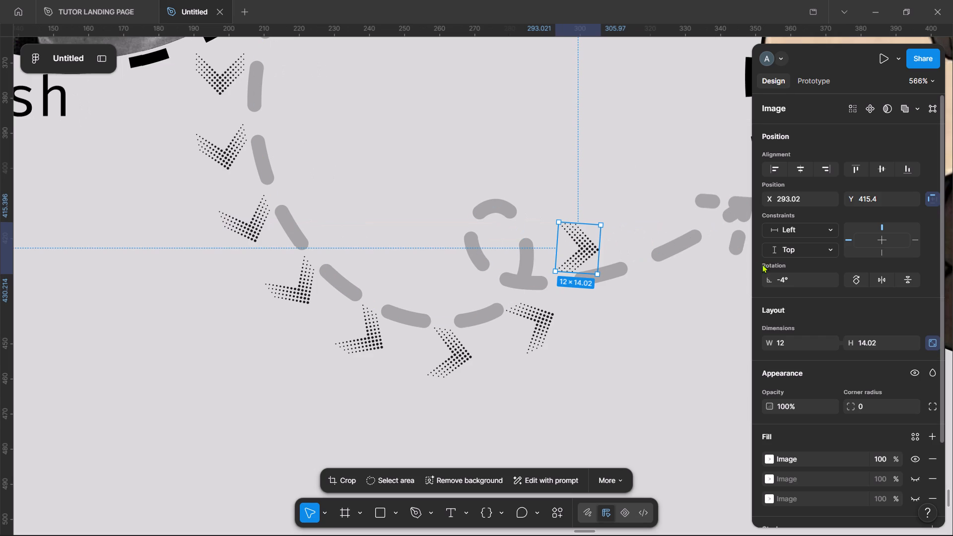
pyautogui.moveTo(771, 278); pyautogui.dragTo(765, 280)
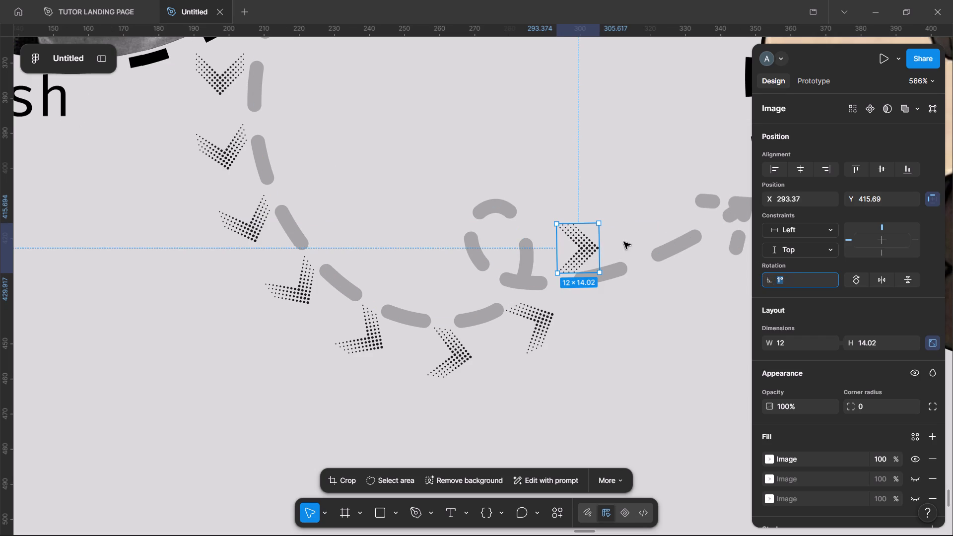
# Duplicate the eighth arrow towards the path's end, rotate the copy to 16°, and place it at about X 309, Y 410.
pyautogui.keyDown('alt'); pyautogui.moveTo(583, 250); pyautogui.dragTo(643, 238); pyautogui.keyUp('alt')
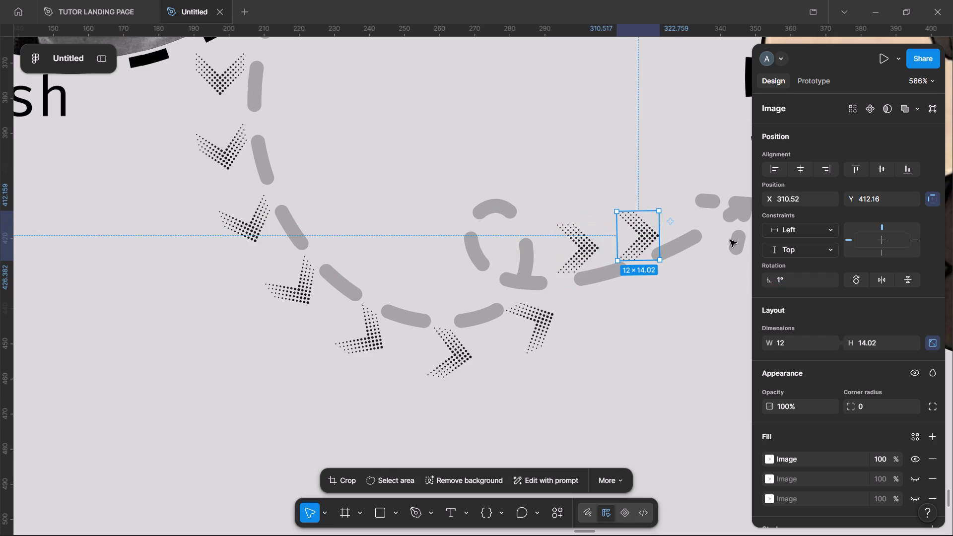
pyautogui.moveTo(769, 280); pyautogui.dragTo(750, 288)
pyautogui.click(643, 238)
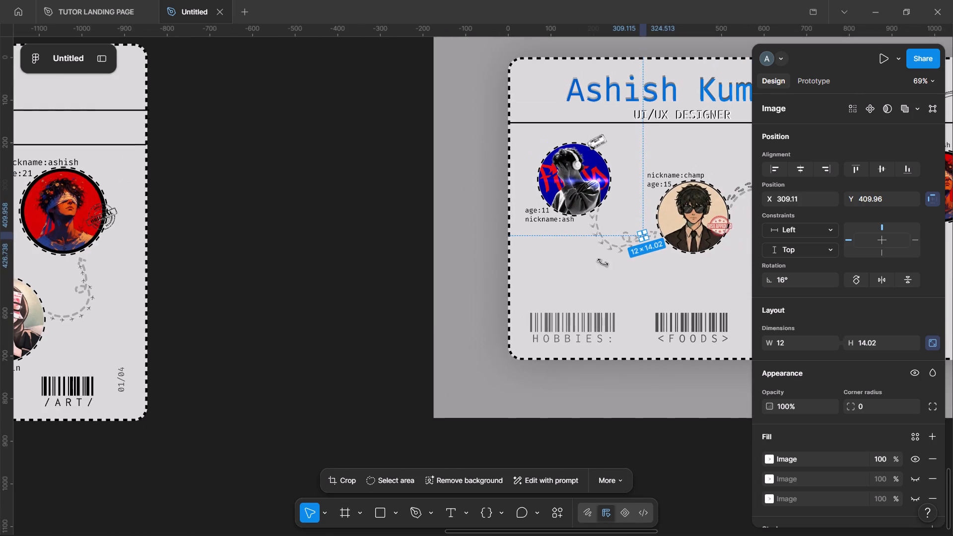
pyautogui.click(343, 329)
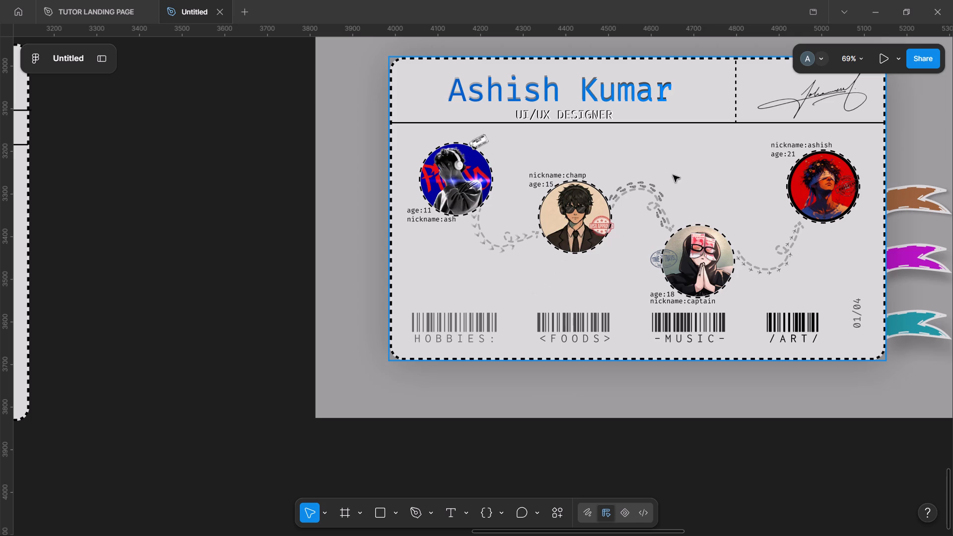
# Examine the whole MacBook Pro 14" - 1 card, including the decorated portrait paths and the coloured ribbon tags.
pyautogui.click(209, 302)
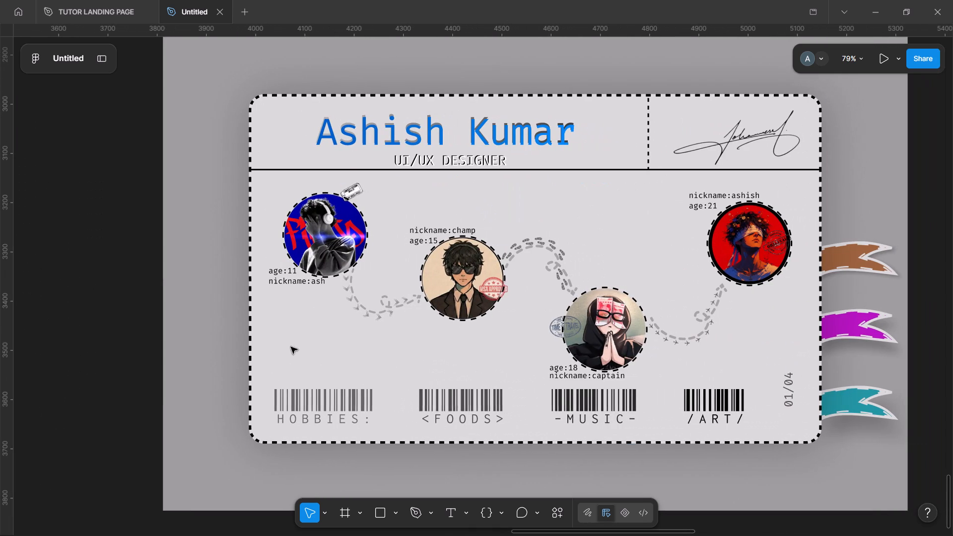
pyautogui.hscroll(-2, 447, 366)
pyautogui.click(680, 374)
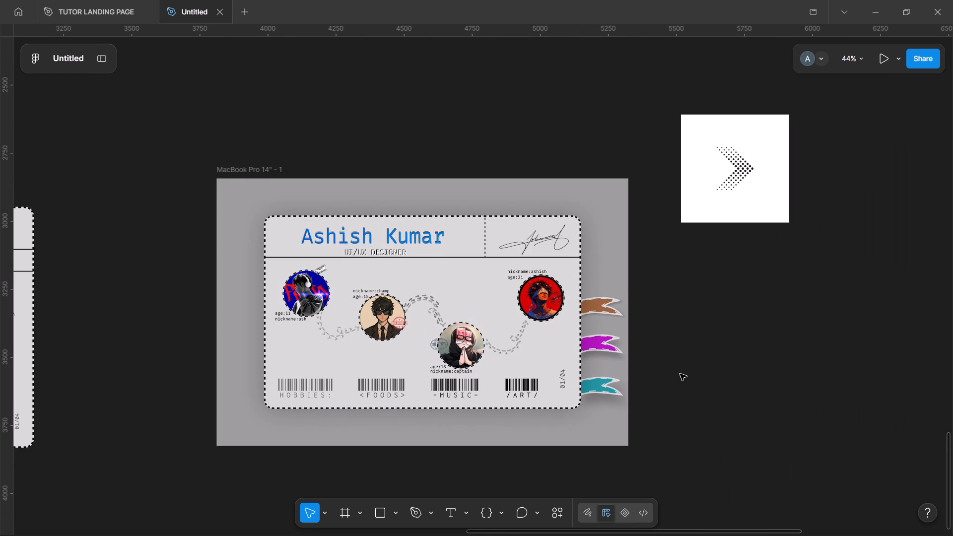
pyautogui.hscroll(2, 688, 313)
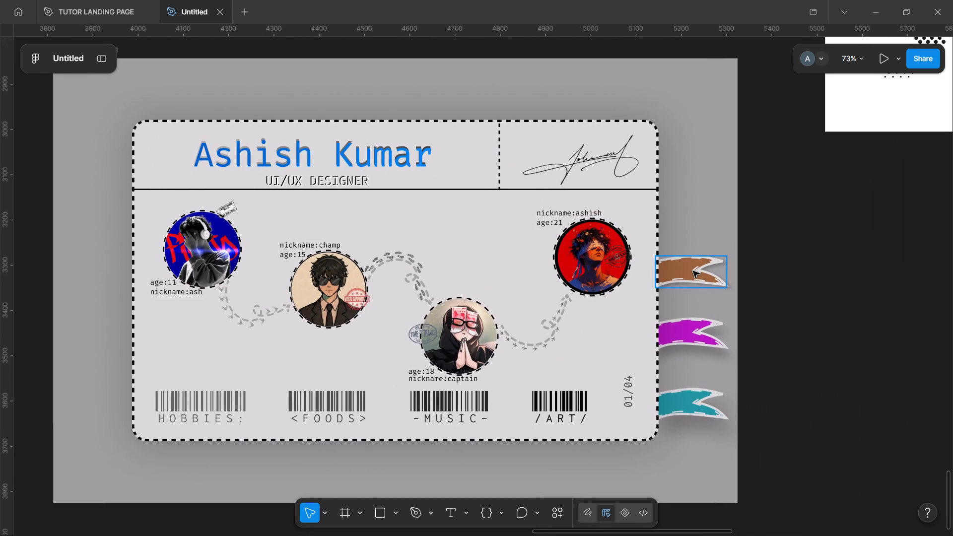
pyautogui.click(693, 271)
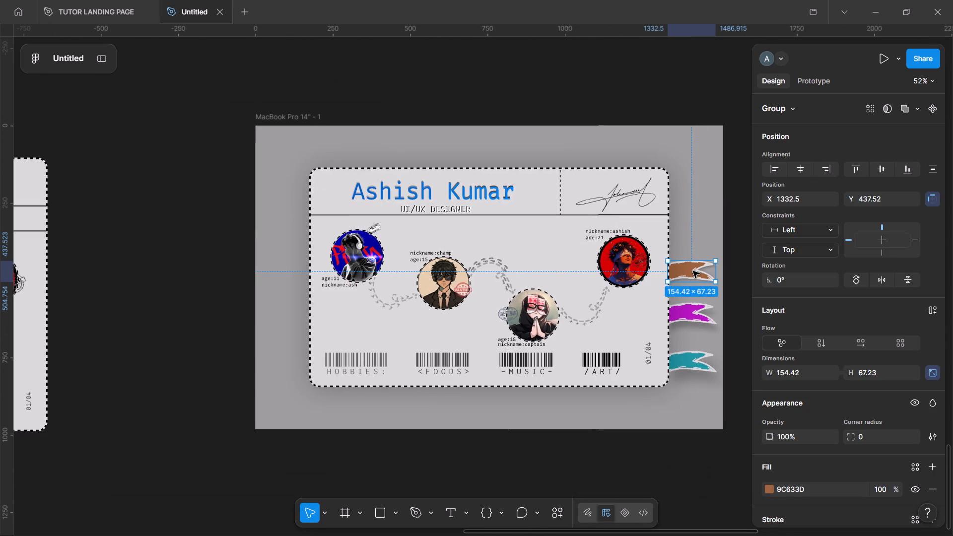
pyautogui.hscroll(-1, 693, 271)
pyautogui.click(728, 290)
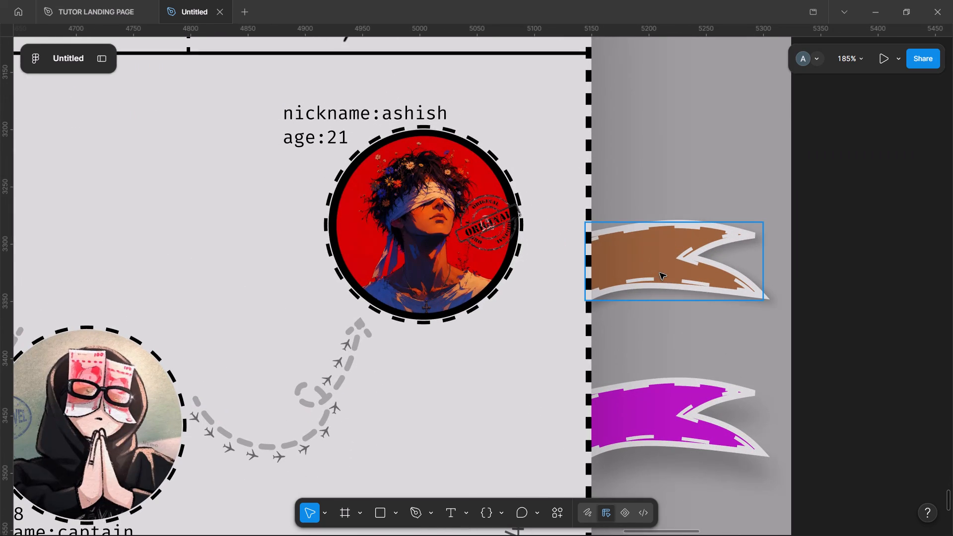
pyautogui.click(660, 273)
pyautogui.hscroll(-1, 666, 269)
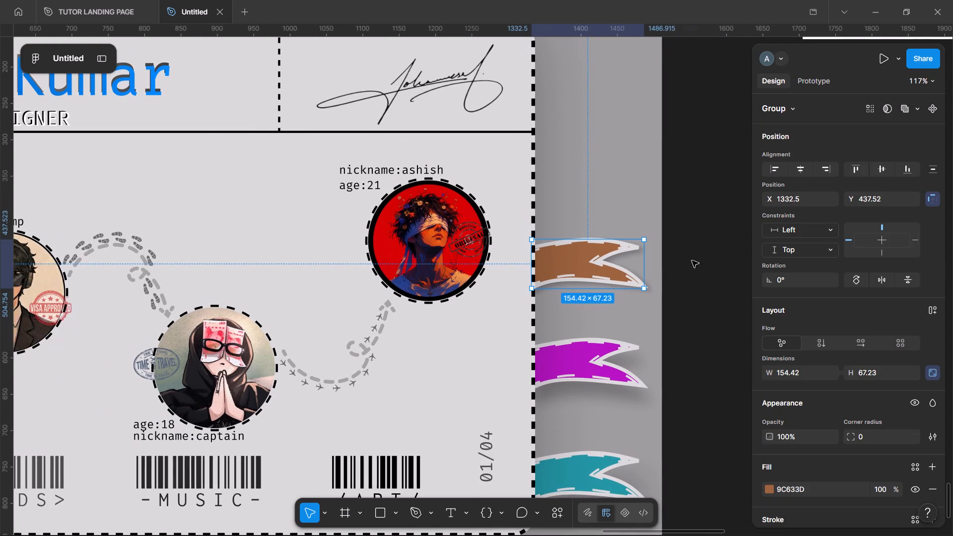
pyautogui.click(704, 259)
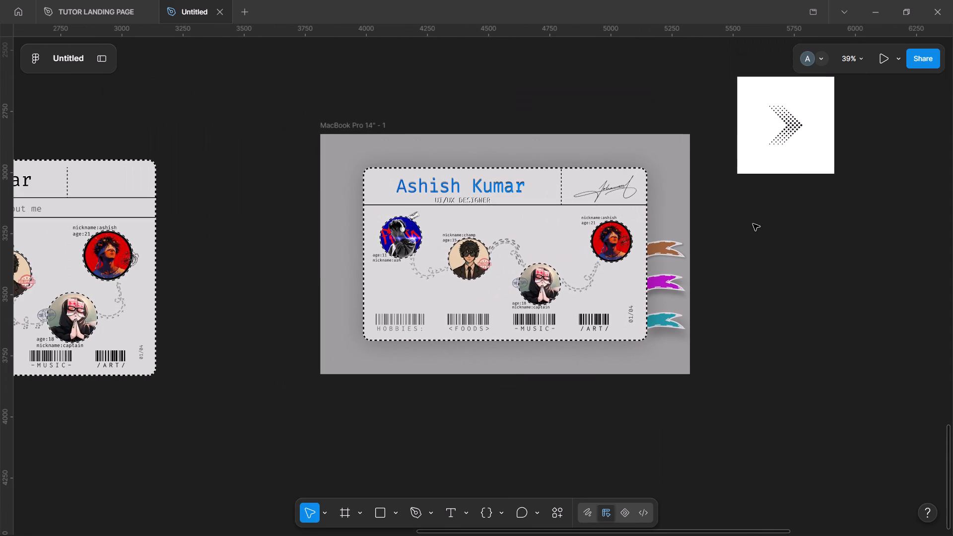
pyautogui.click(788, 239)
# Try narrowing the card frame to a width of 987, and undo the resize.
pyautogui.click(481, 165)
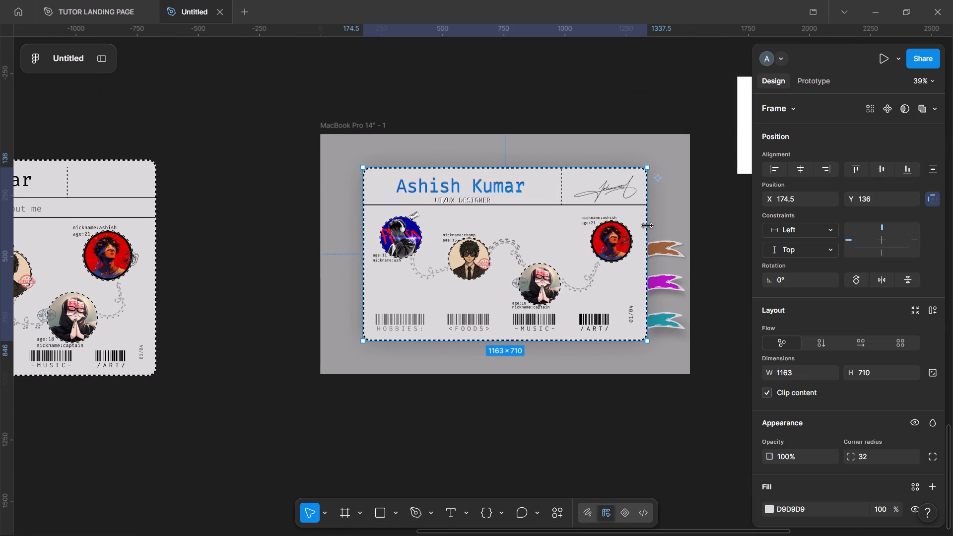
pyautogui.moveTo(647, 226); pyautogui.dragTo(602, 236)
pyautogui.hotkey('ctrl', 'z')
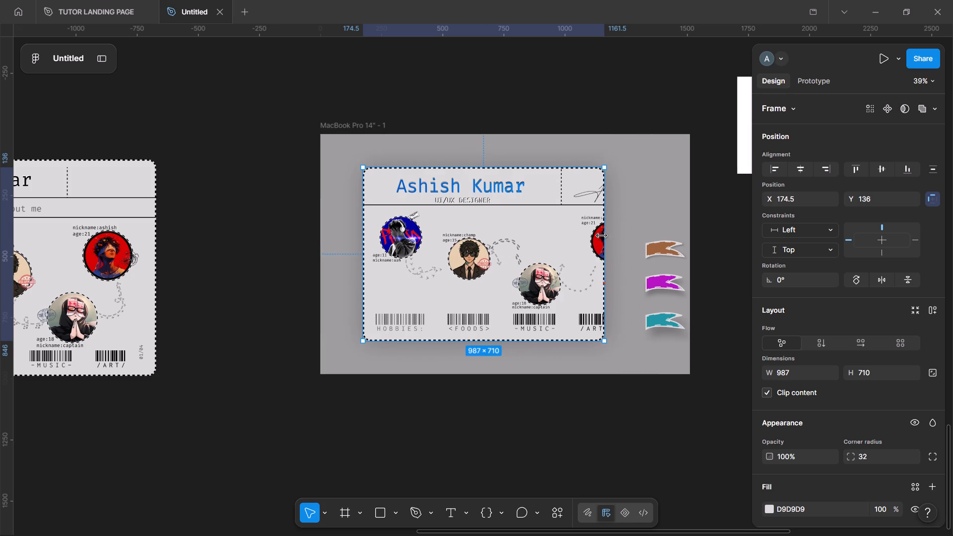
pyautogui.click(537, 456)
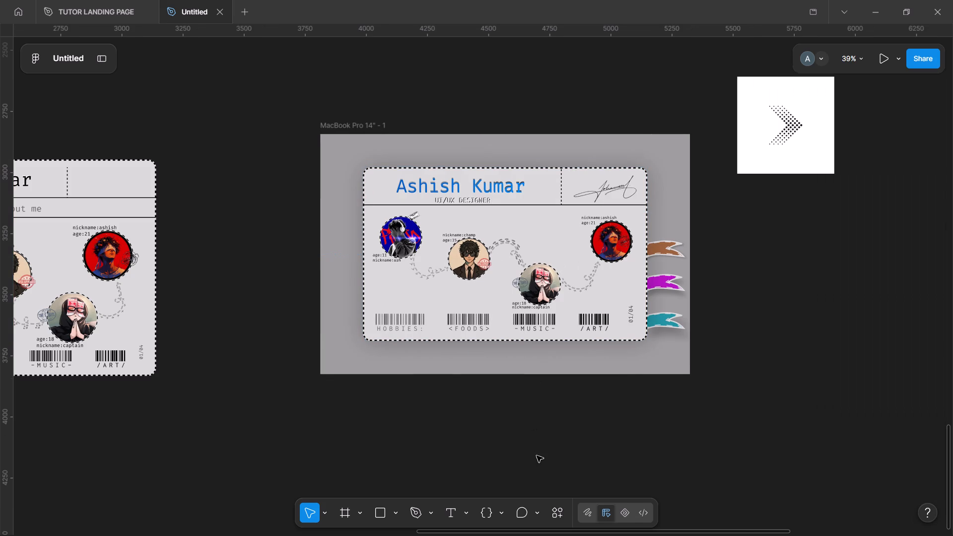